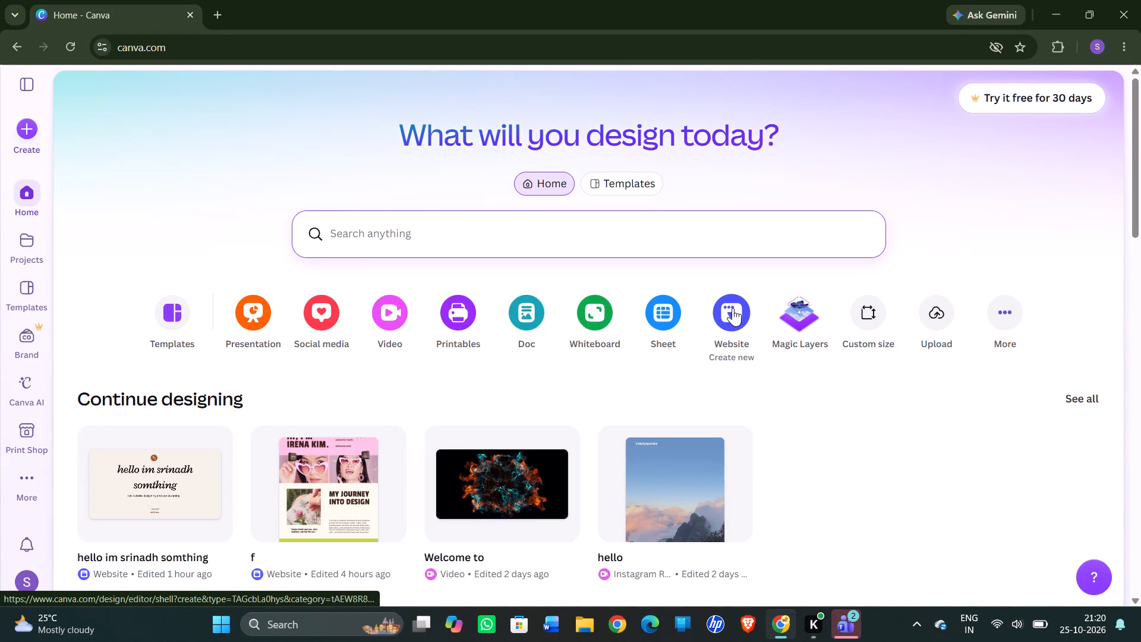
Create a new Website design from the frequently used design types.
left_click(1008, 307)
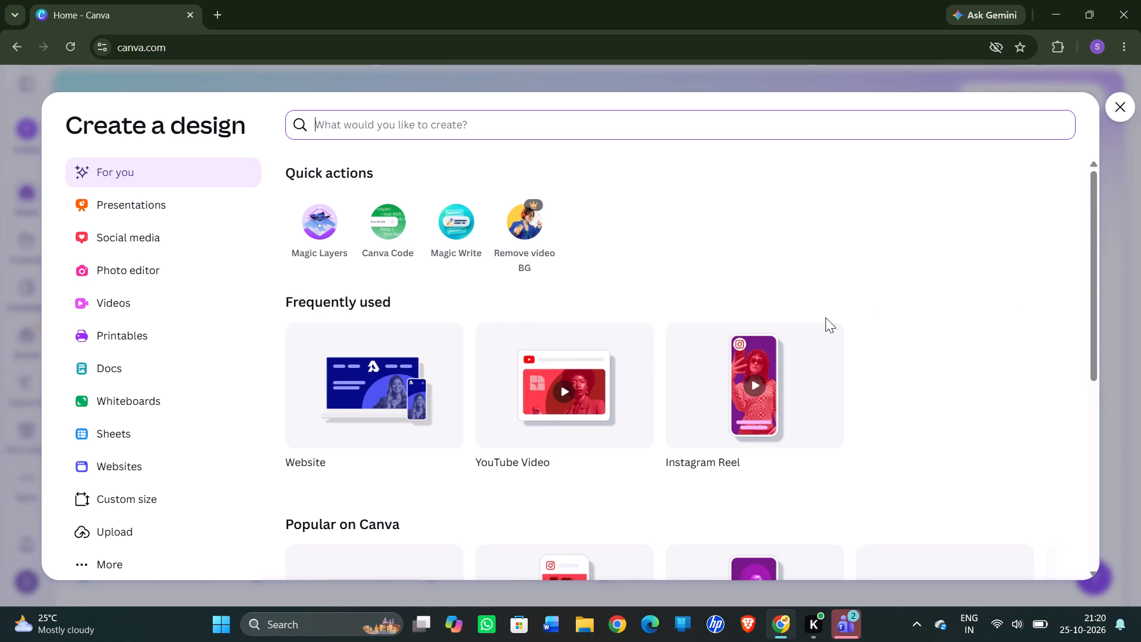
scroll(713, 345, "down", 2)
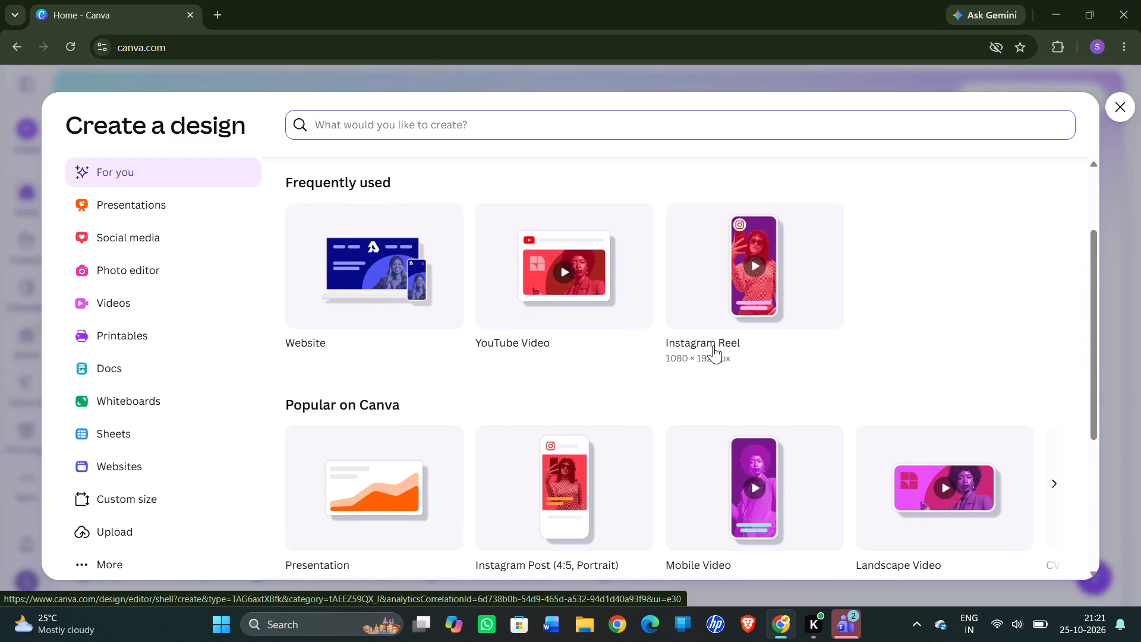
left_click(378, 247)
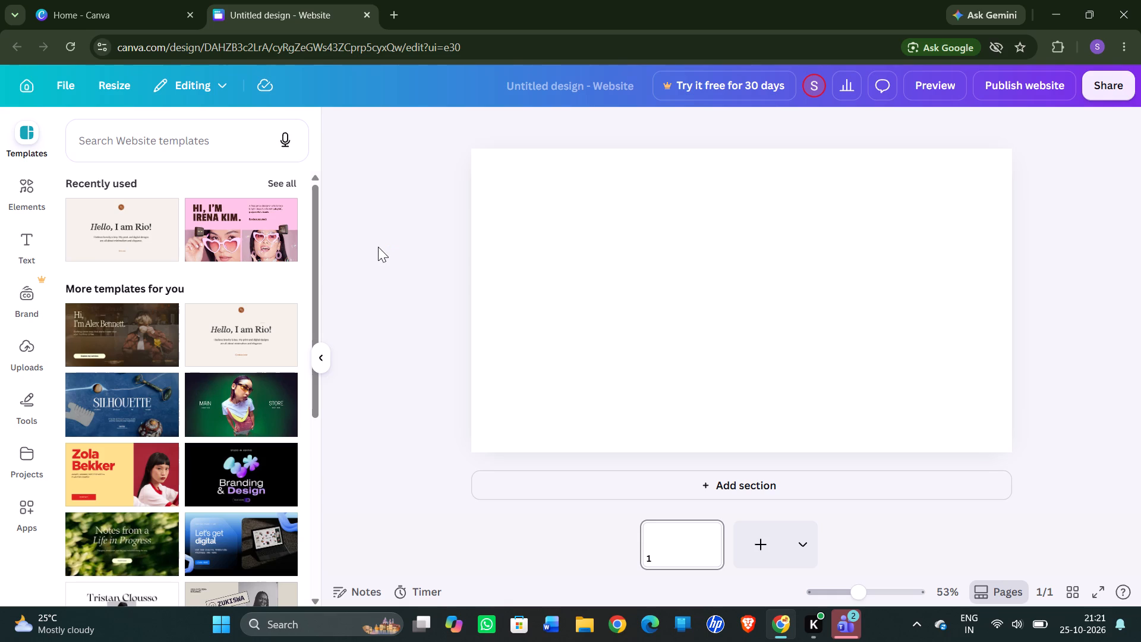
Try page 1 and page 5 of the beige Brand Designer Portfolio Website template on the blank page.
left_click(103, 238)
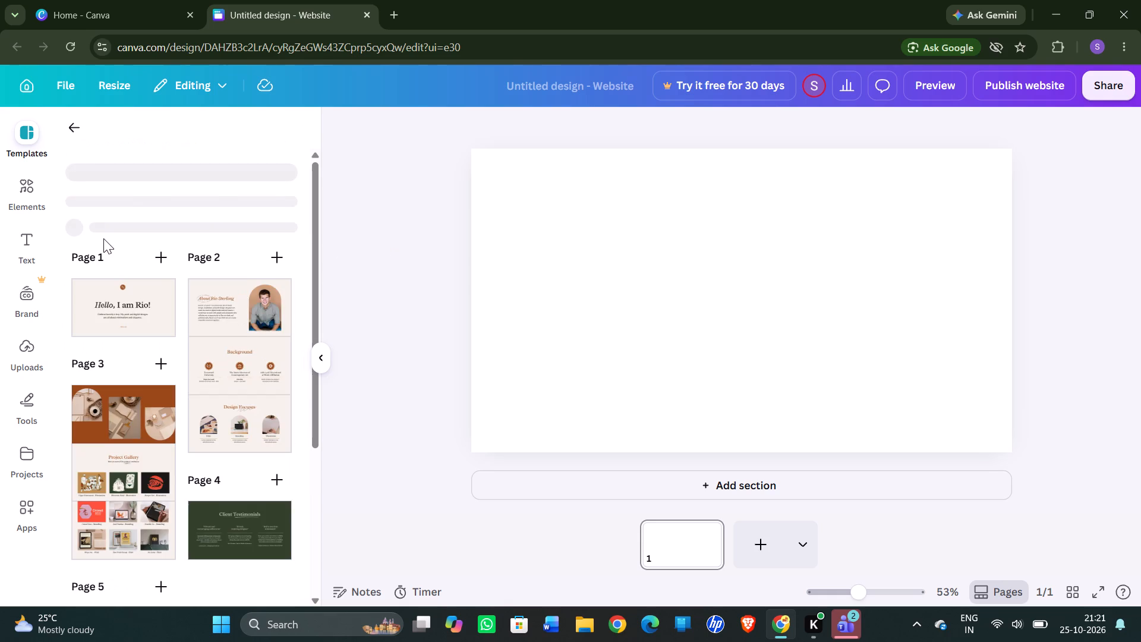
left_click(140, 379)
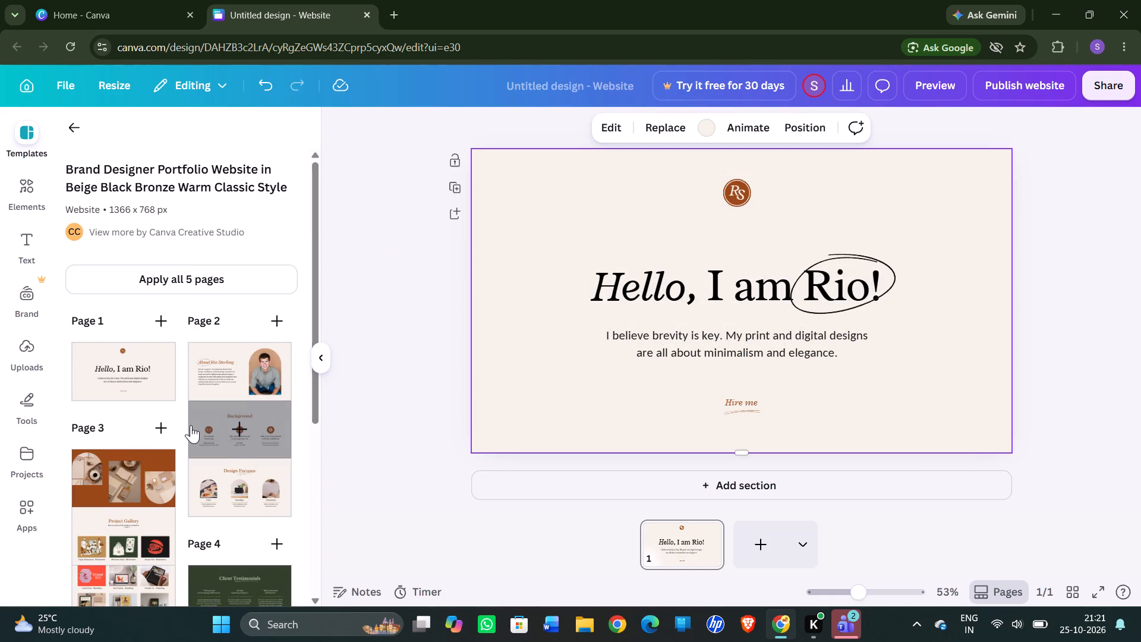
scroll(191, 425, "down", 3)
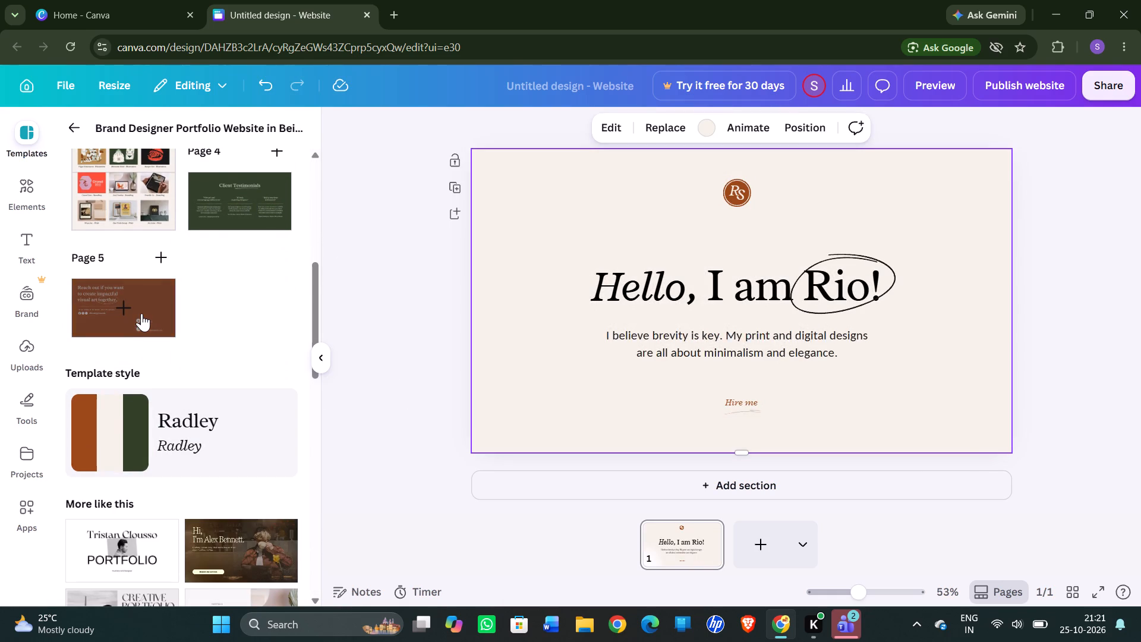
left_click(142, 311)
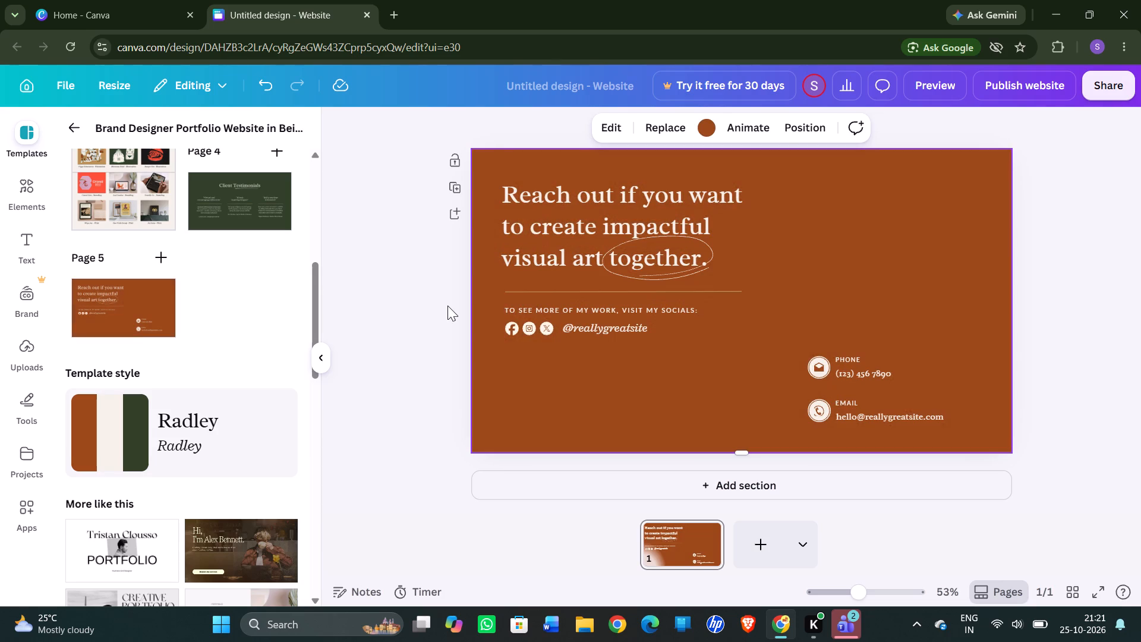
Apply the similar "Hi, I'm Alex Bennett" website template to page 1.
scroll(175, 362, "down", 1)
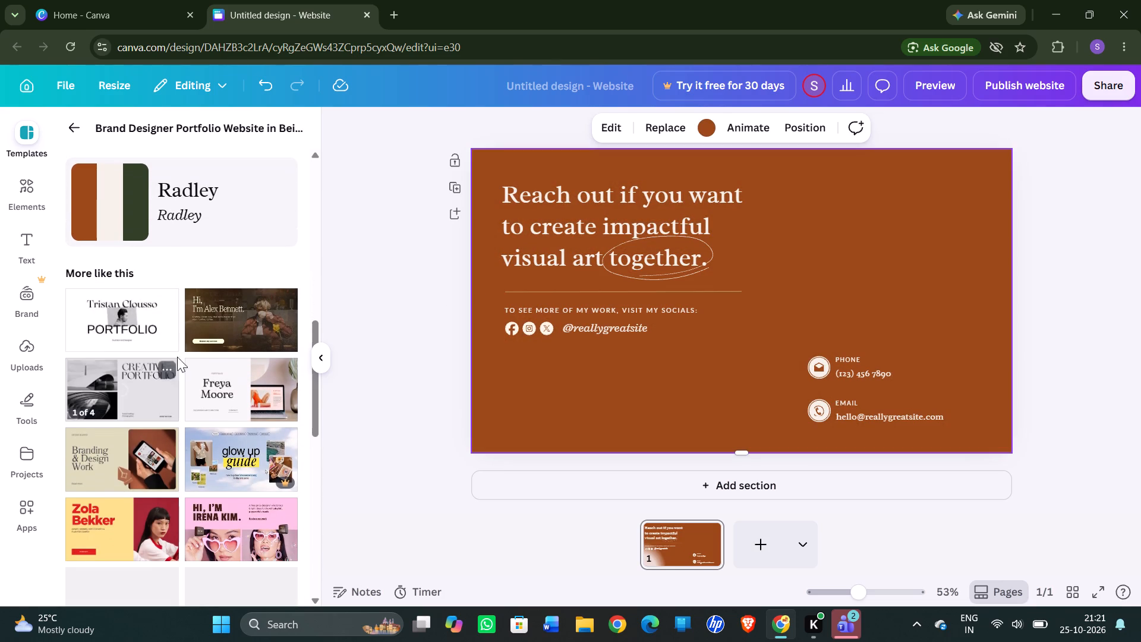
left_click(237, 318)
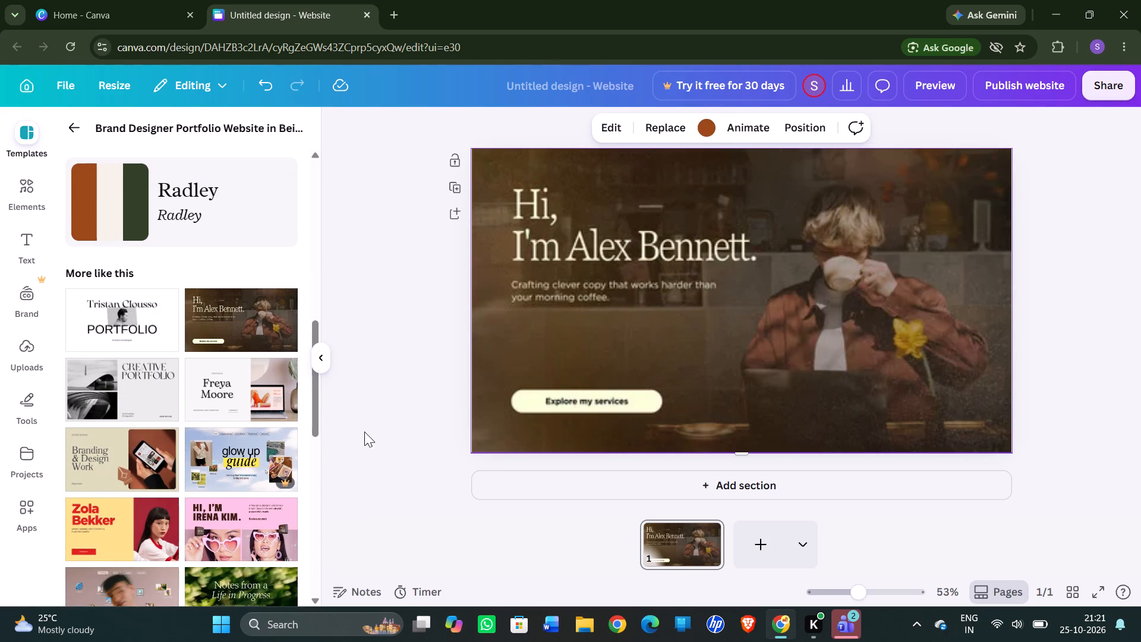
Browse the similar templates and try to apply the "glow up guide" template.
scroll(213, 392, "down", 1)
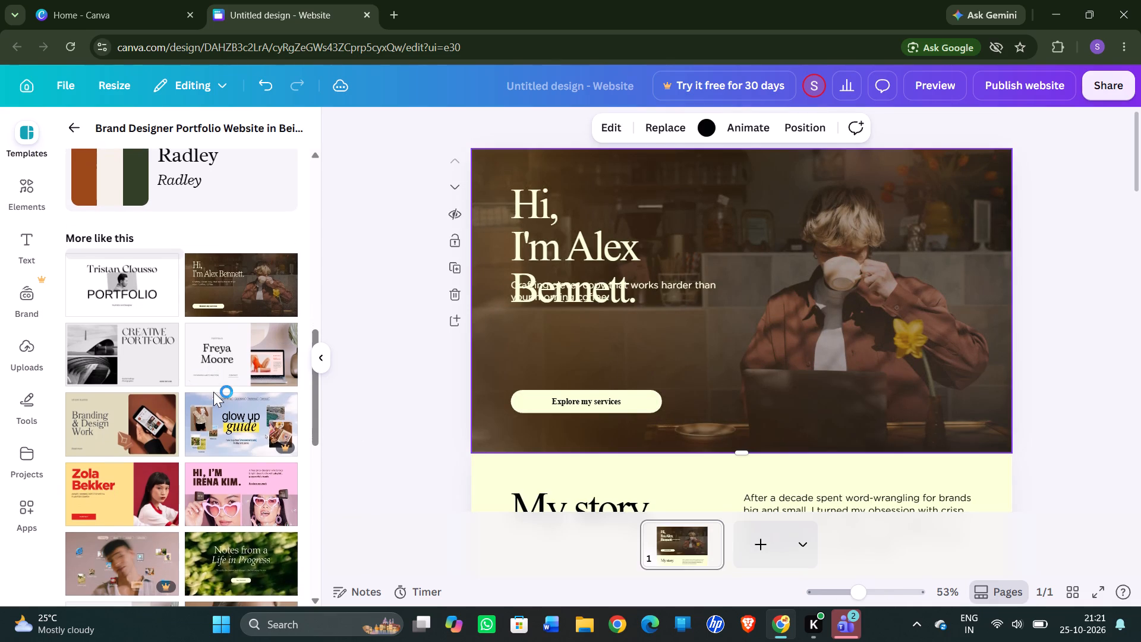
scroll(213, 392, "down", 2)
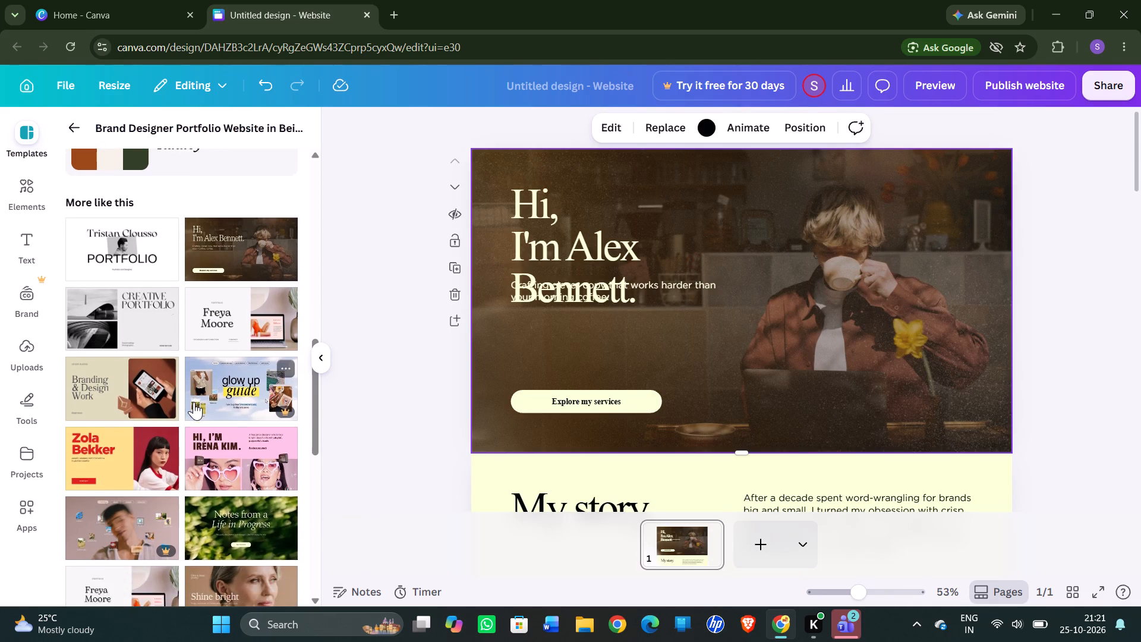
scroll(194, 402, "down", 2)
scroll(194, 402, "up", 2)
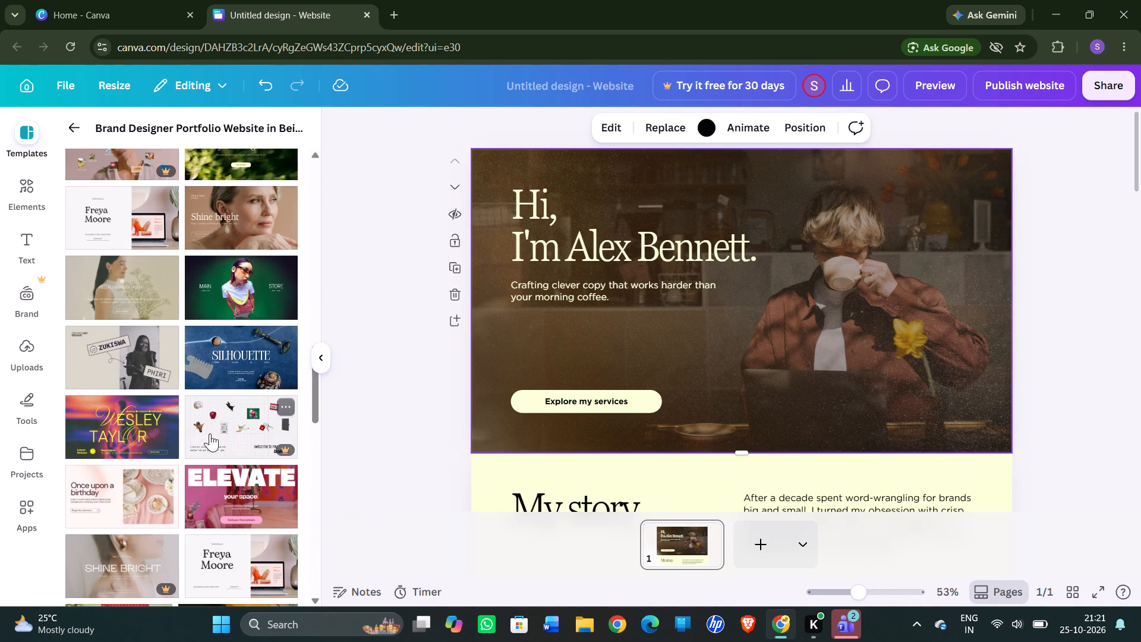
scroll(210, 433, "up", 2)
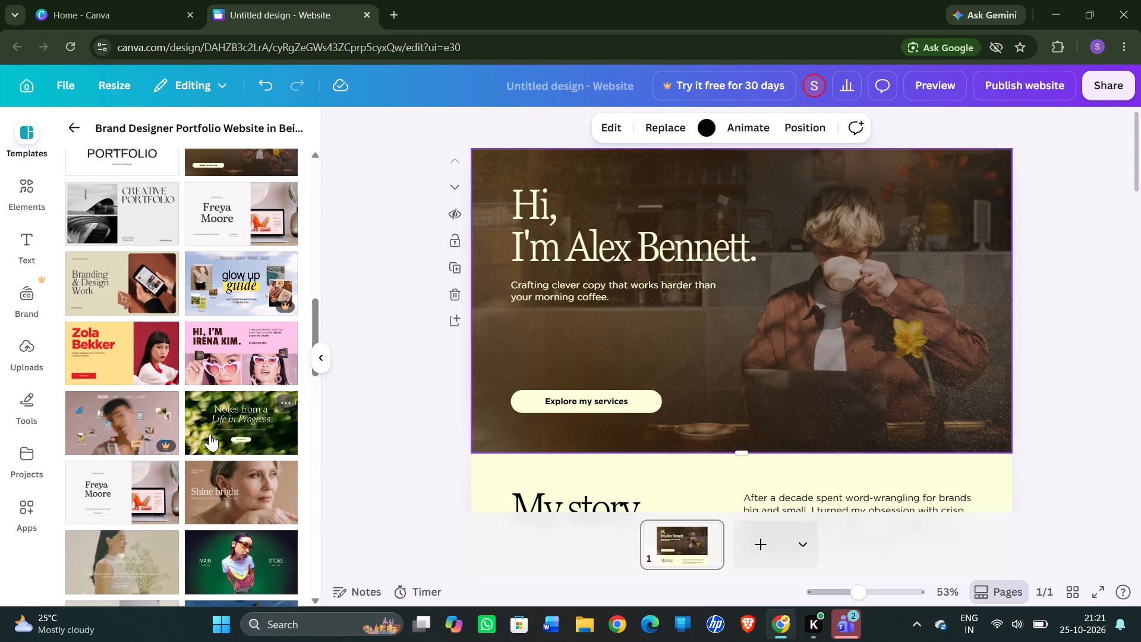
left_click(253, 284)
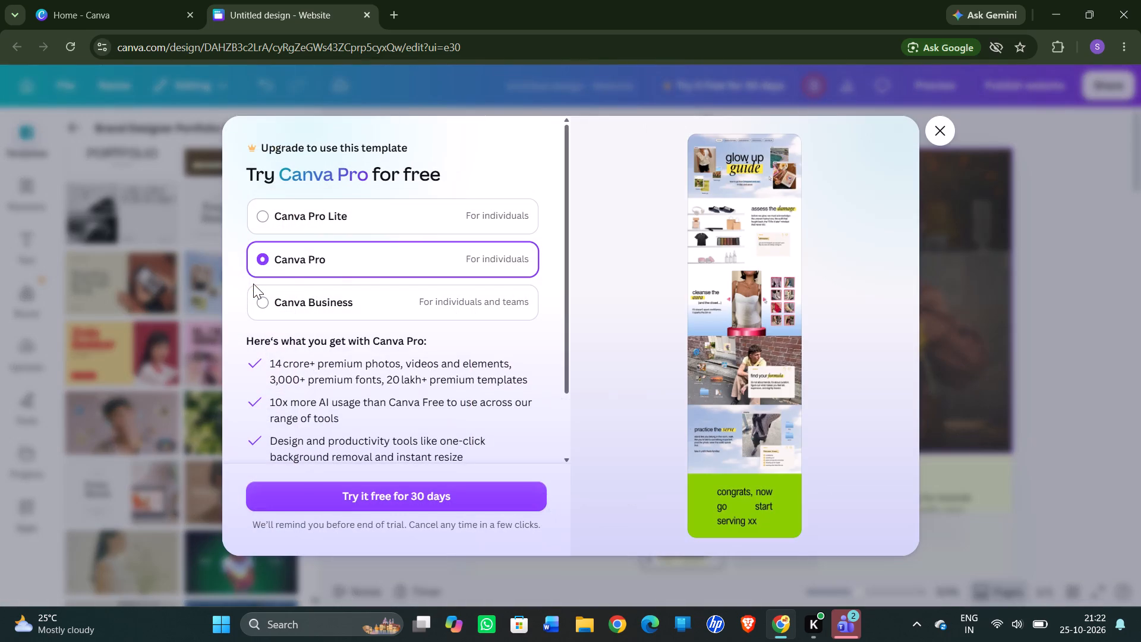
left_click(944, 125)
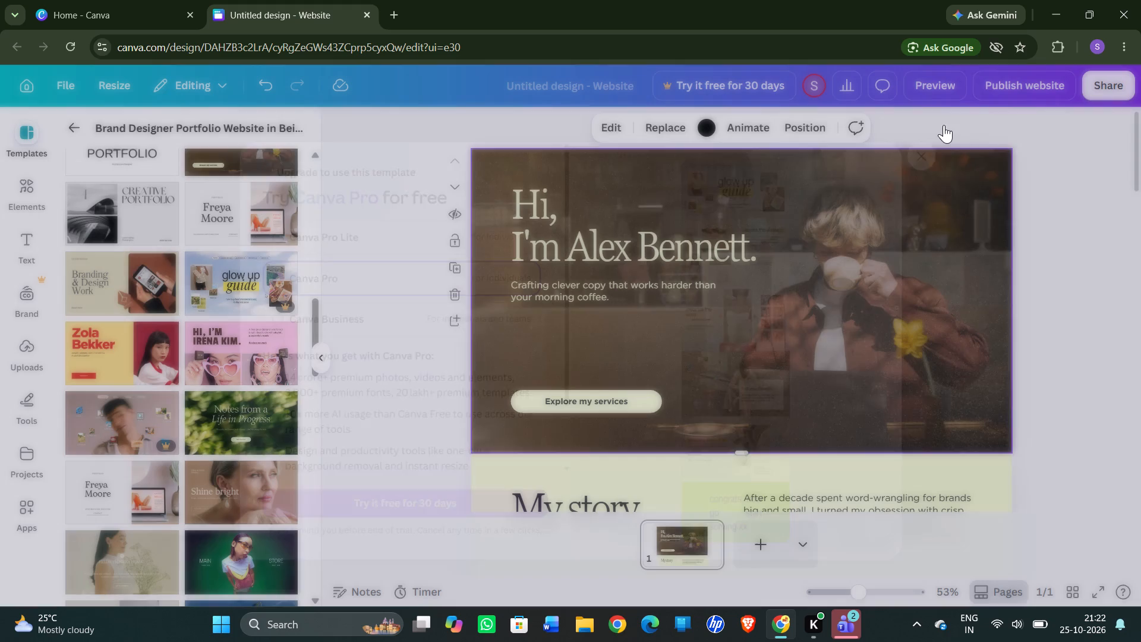
Replace page 1's top section with the "Freya Moore" cover section of the Portfolio Website in Grey Black Style template.
left_click(231, 192)
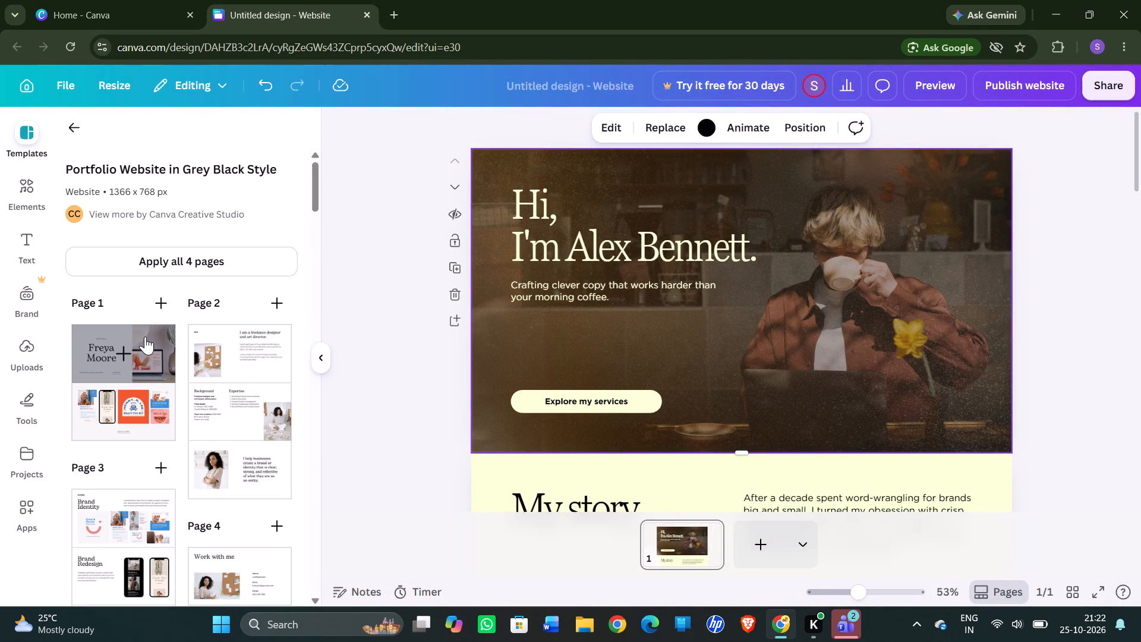
left_click(143, 344)
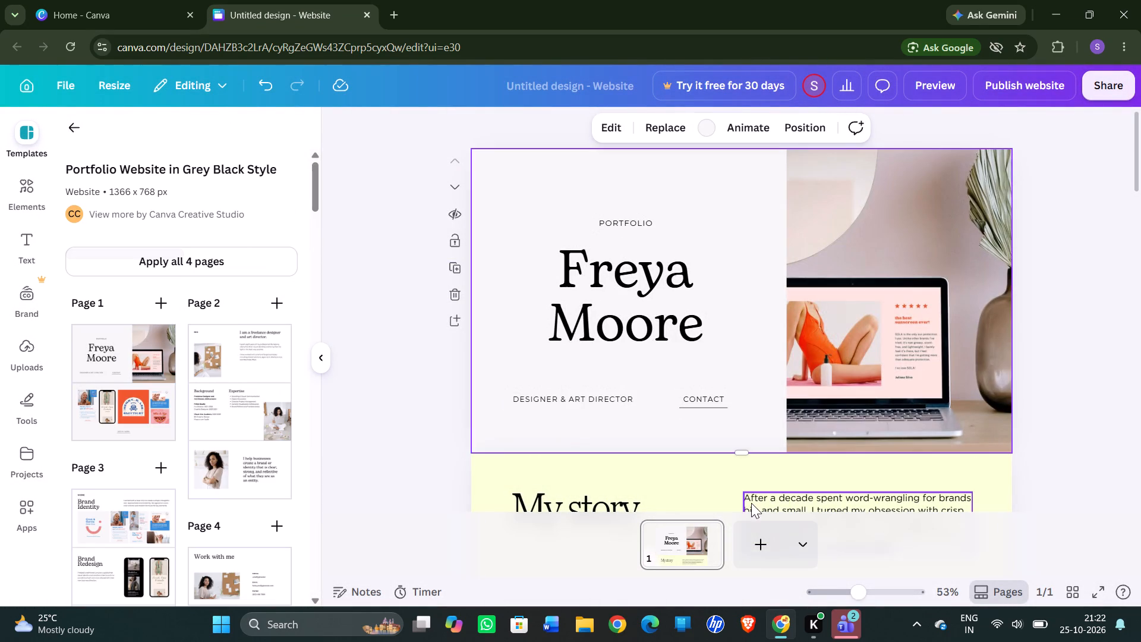
Add a second page with the template's Bio section, "I am a freelance designer and art director.".
left_click(756, 538)
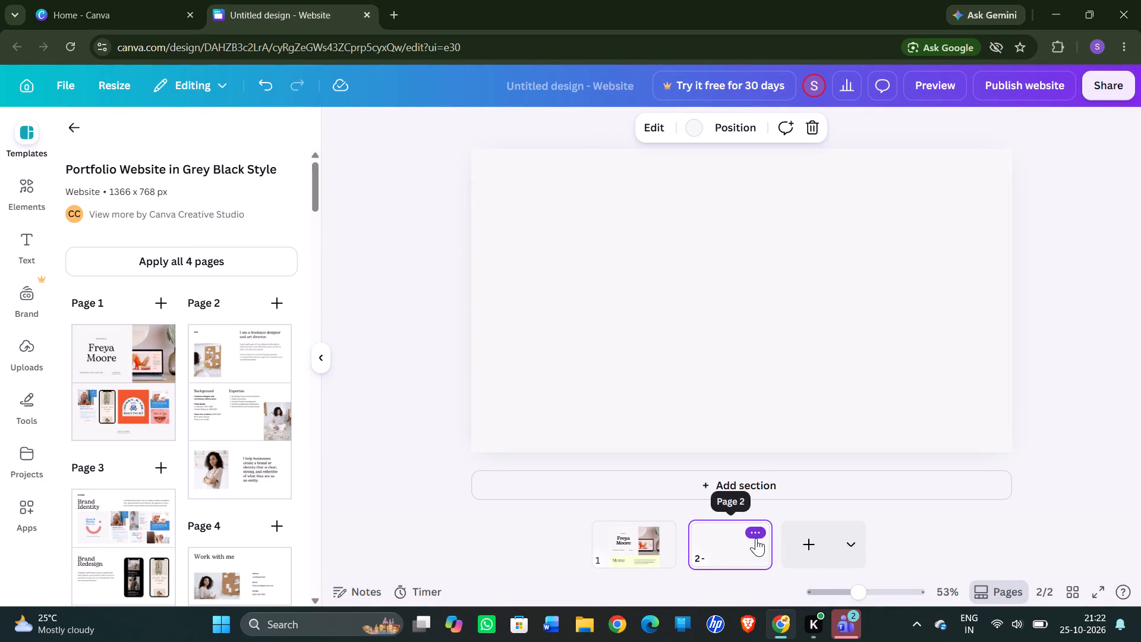
left_click(248, 364)
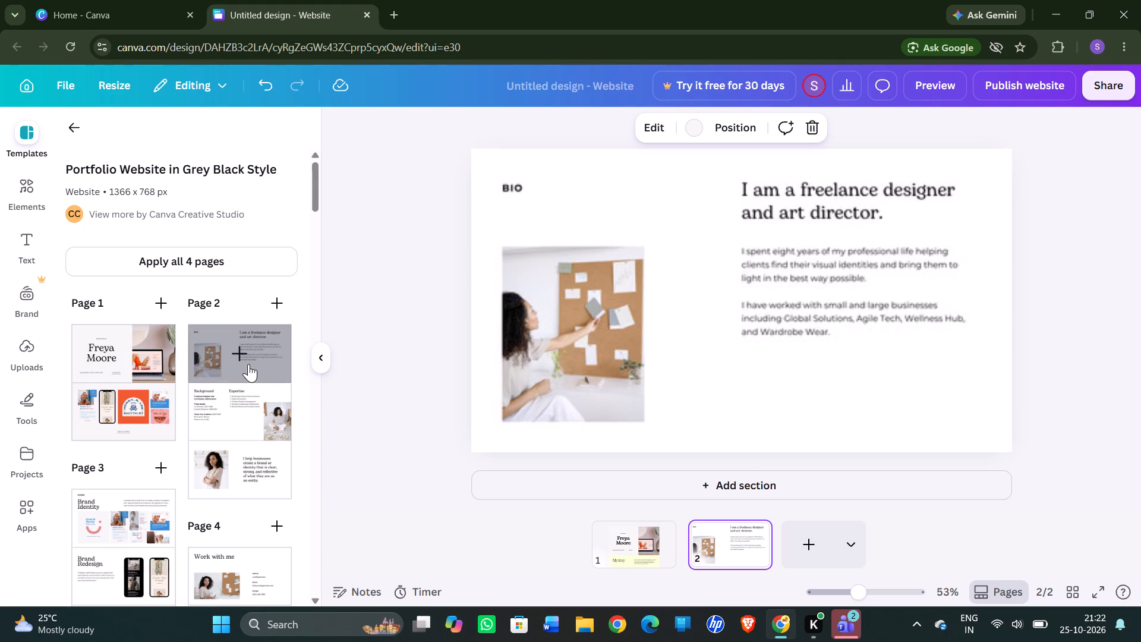
Add a blank third page to the website.
left_click(810, 543)
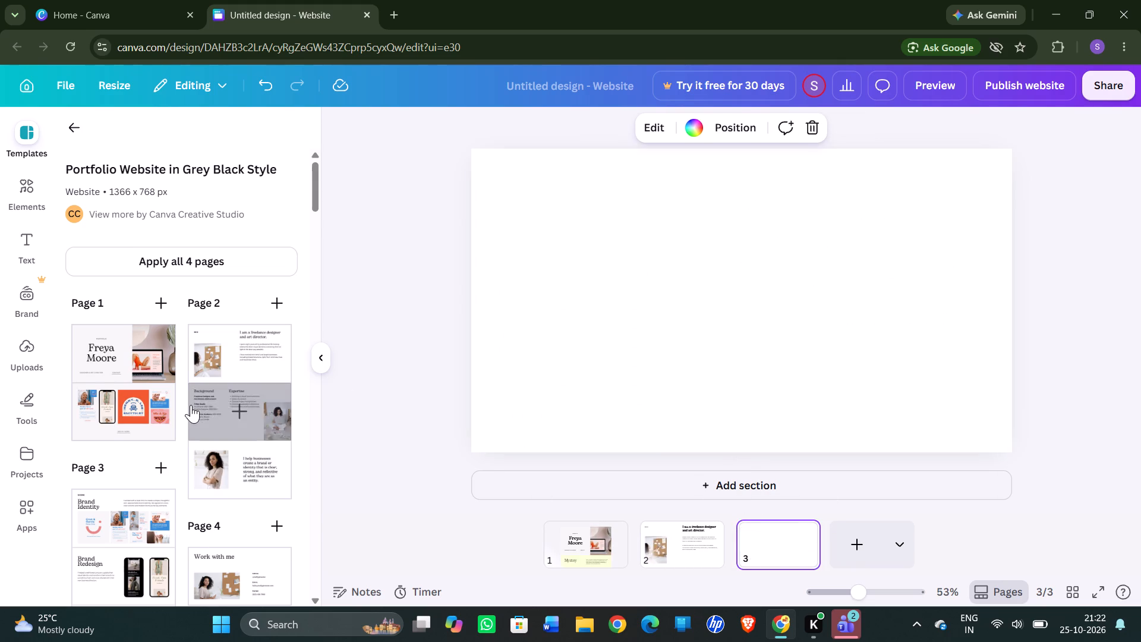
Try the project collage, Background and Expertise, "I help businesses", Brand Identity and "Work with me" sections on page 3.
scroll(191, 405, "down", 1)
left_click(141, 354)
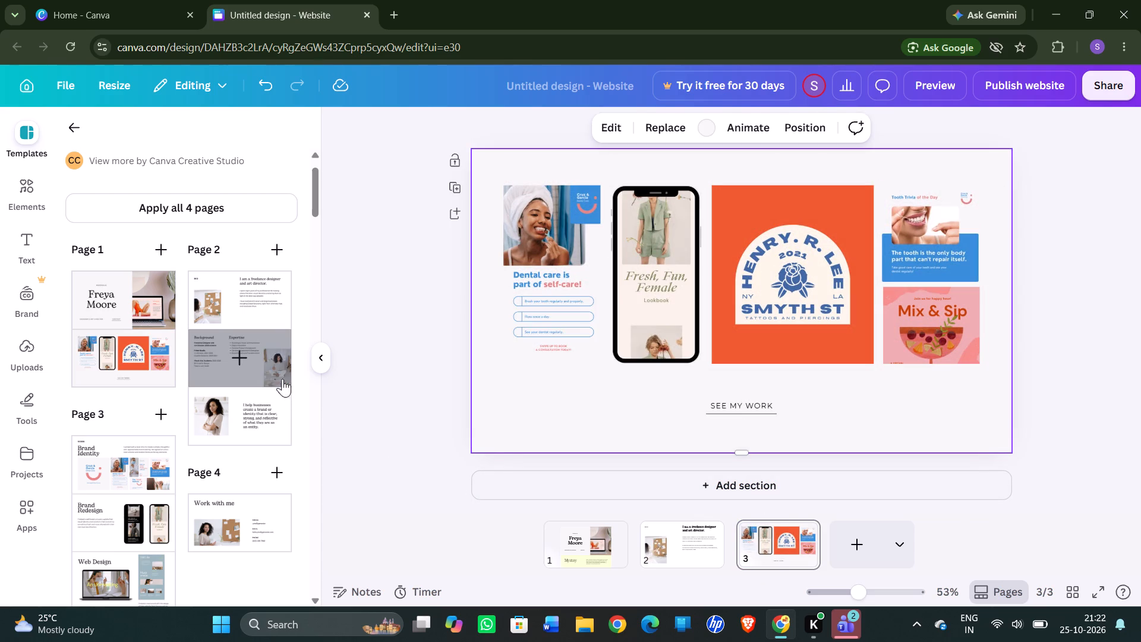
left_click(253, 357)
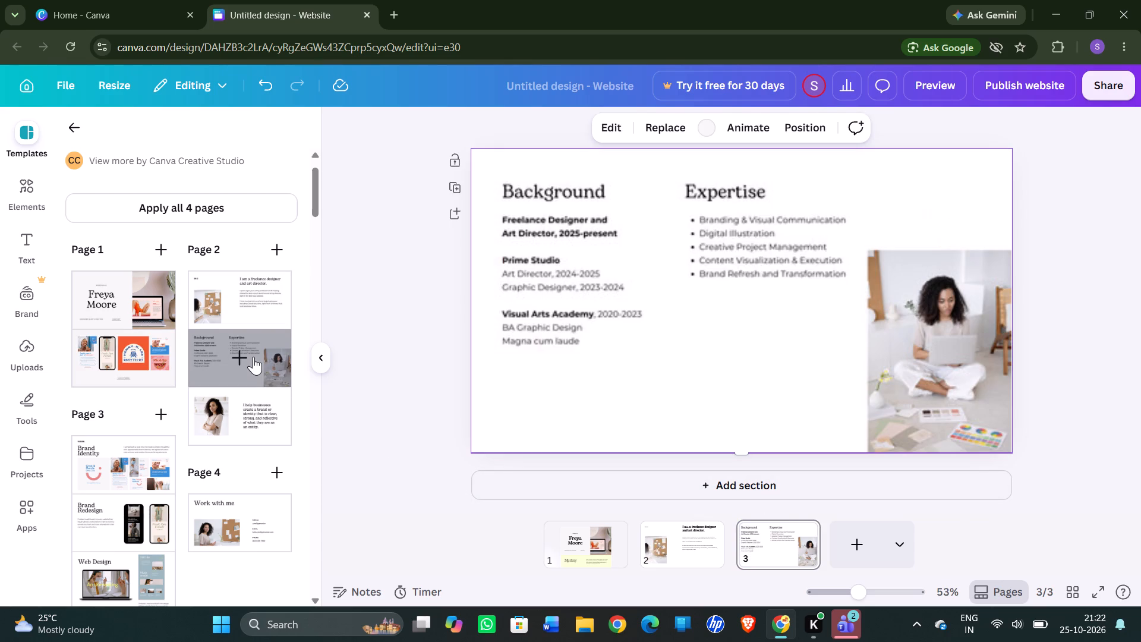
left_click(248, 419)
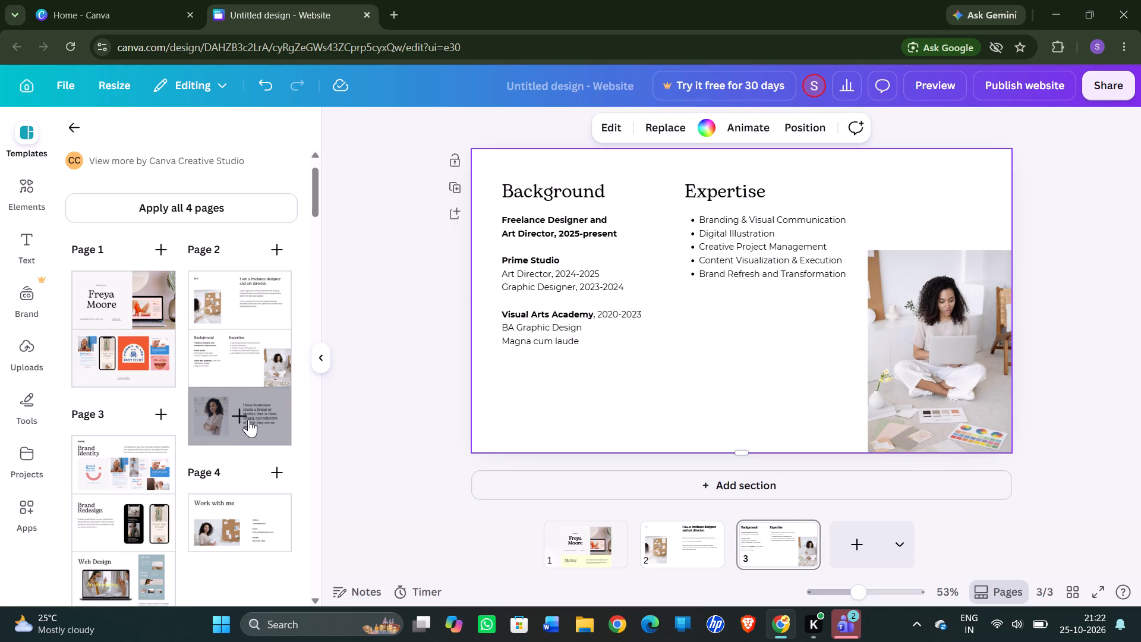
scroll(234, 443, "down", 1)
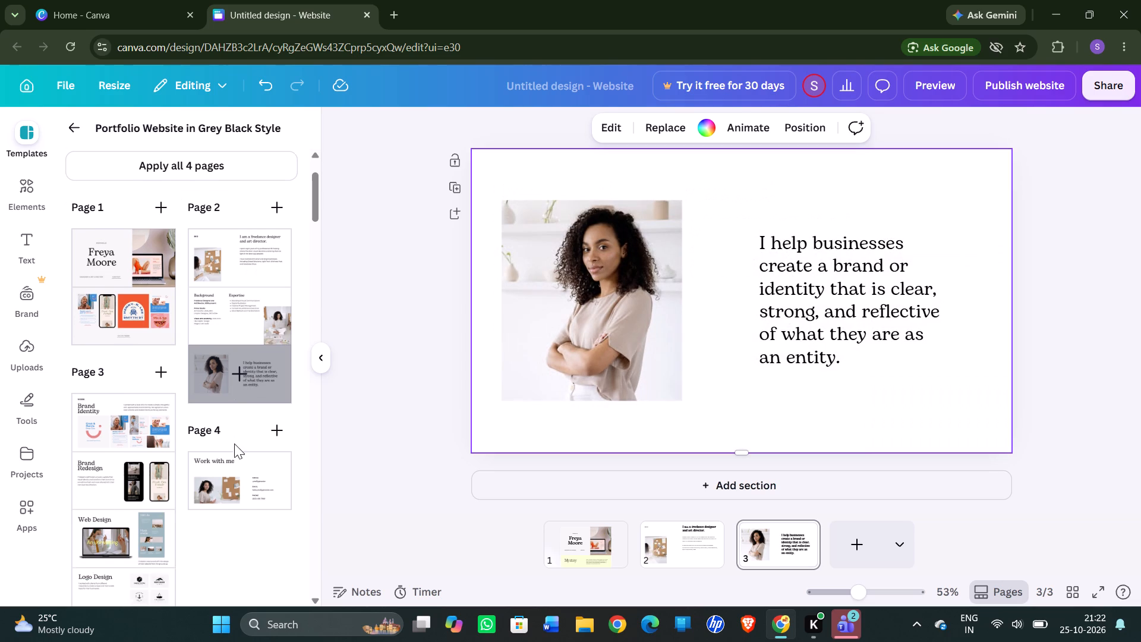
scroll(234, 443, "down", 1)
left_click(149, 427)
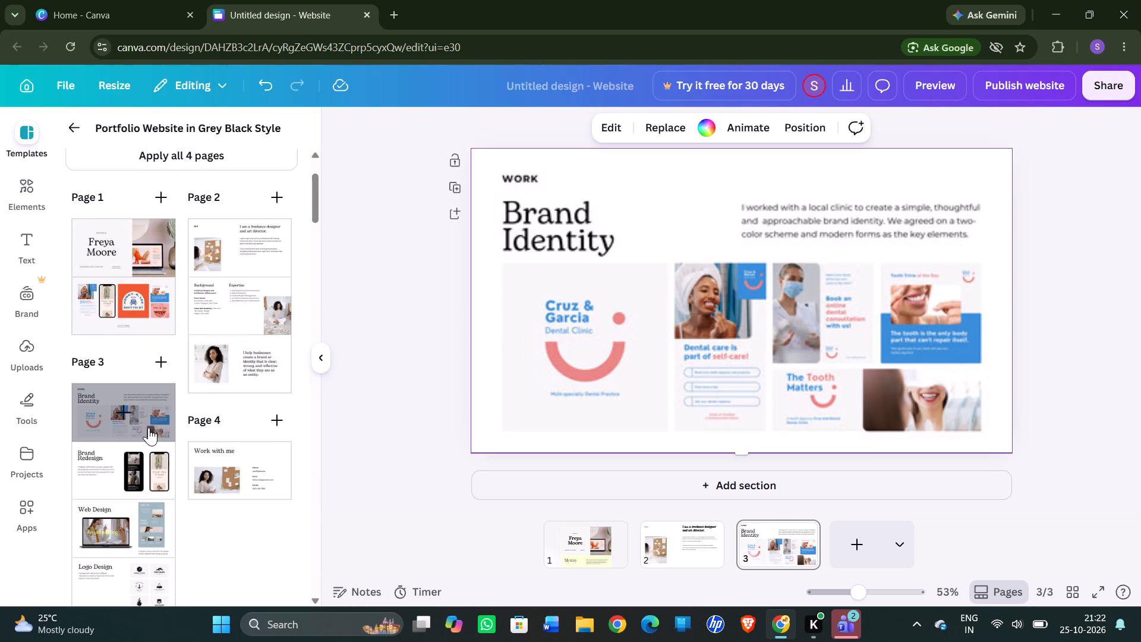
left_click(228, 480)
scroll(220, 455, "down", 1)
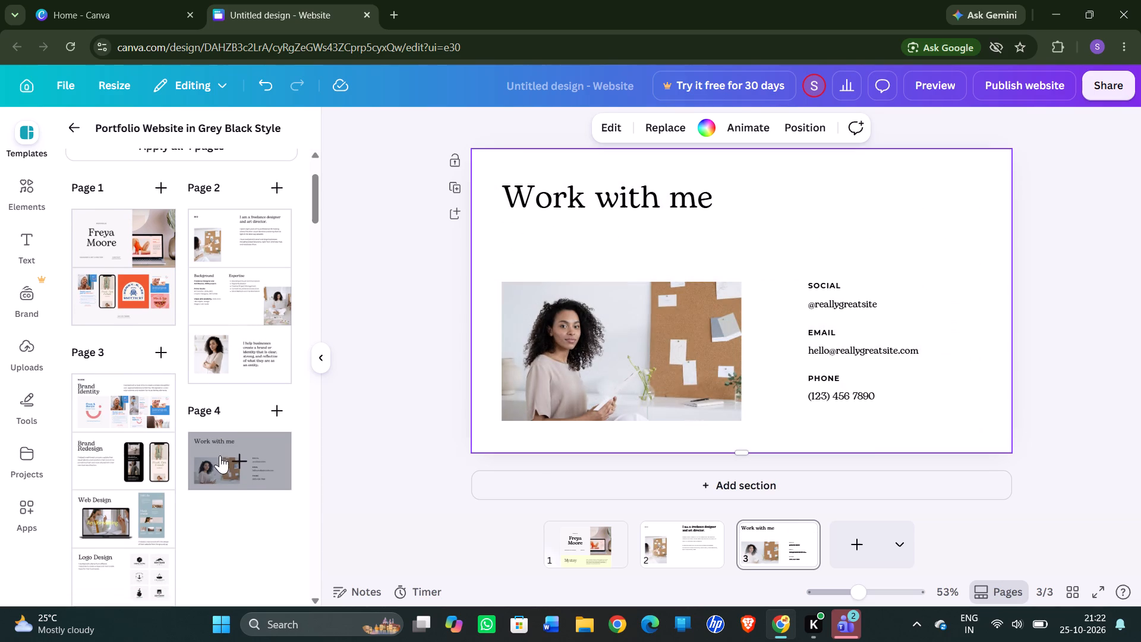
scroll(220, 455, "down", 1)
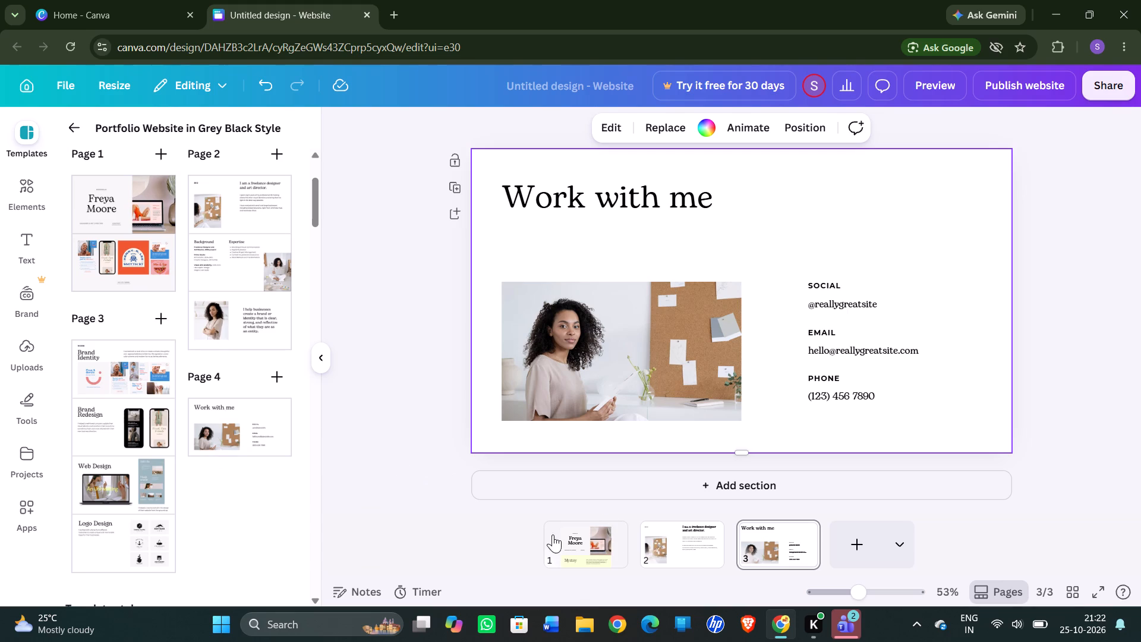
Apply the template's "I help businesses create a brand or identity" section to page 3.
left_click(262, 300)
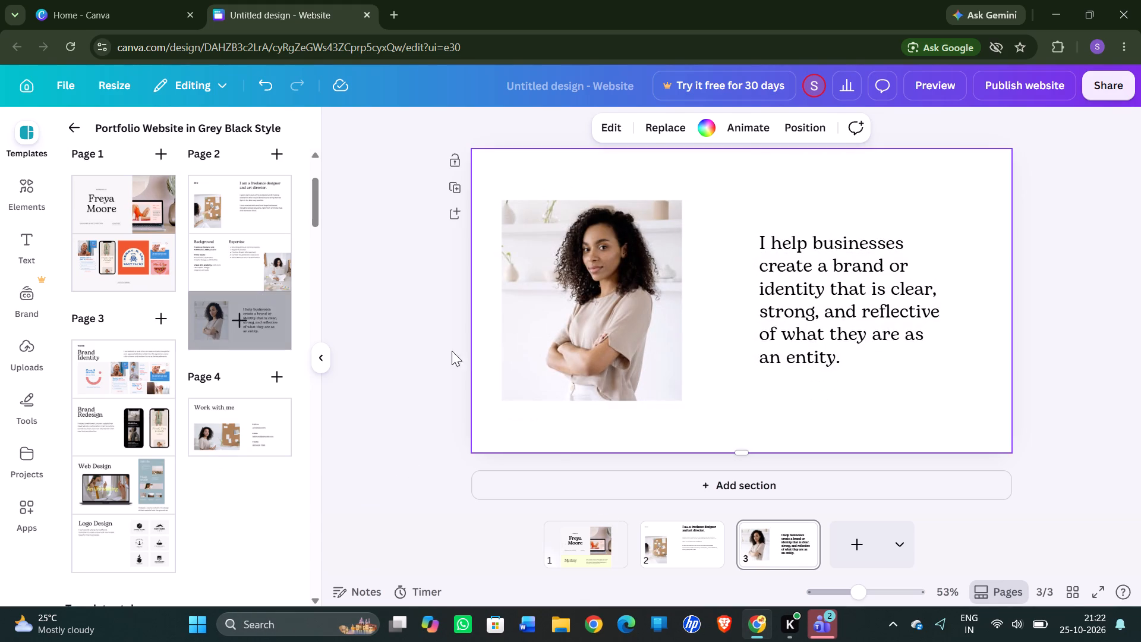
Add a fourth page with the template's "Work with me" contact section.
left_click(863, 539)
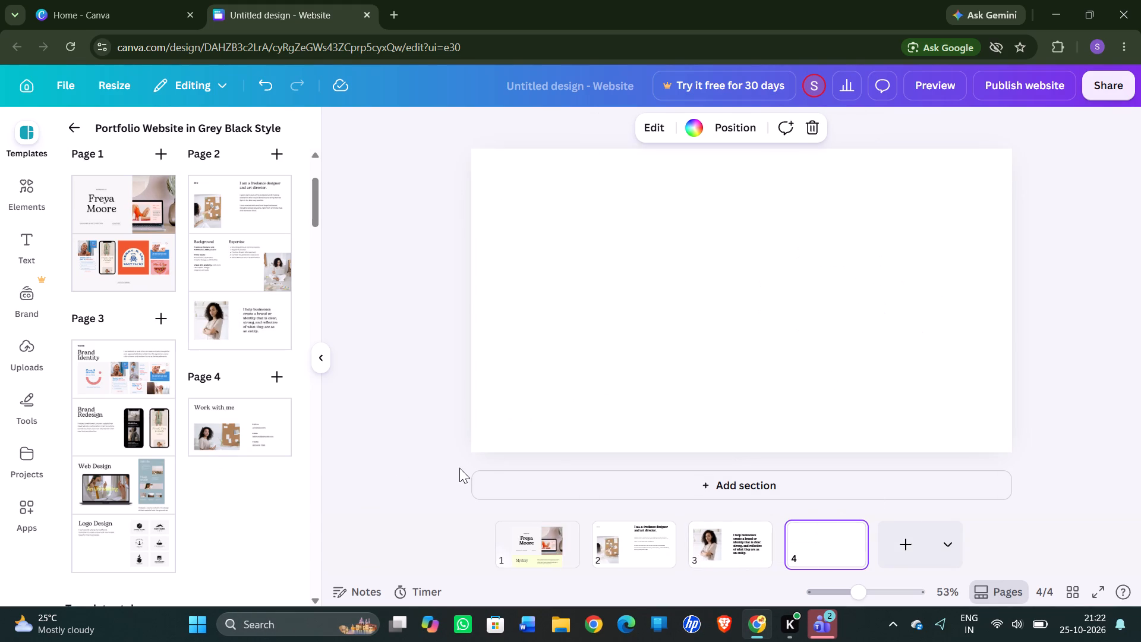
left_click(263, 435)
scroll(191, 460, "down", 1)
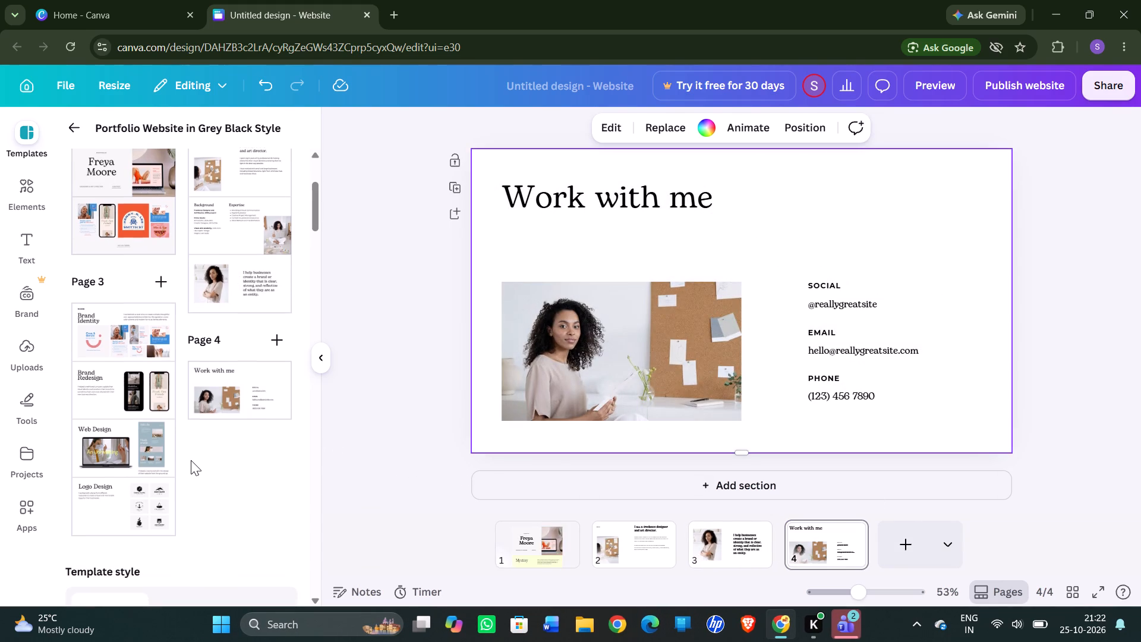
Add a fifth page with the template's Logo Design section.
left_click(912, 553)
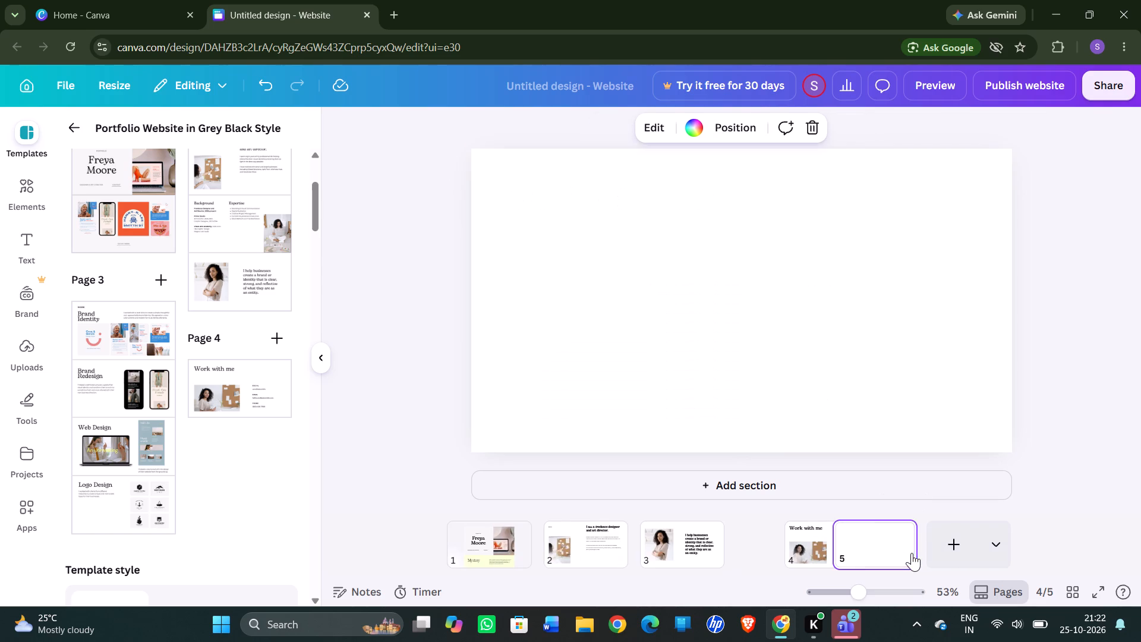
left_click(83, 506)
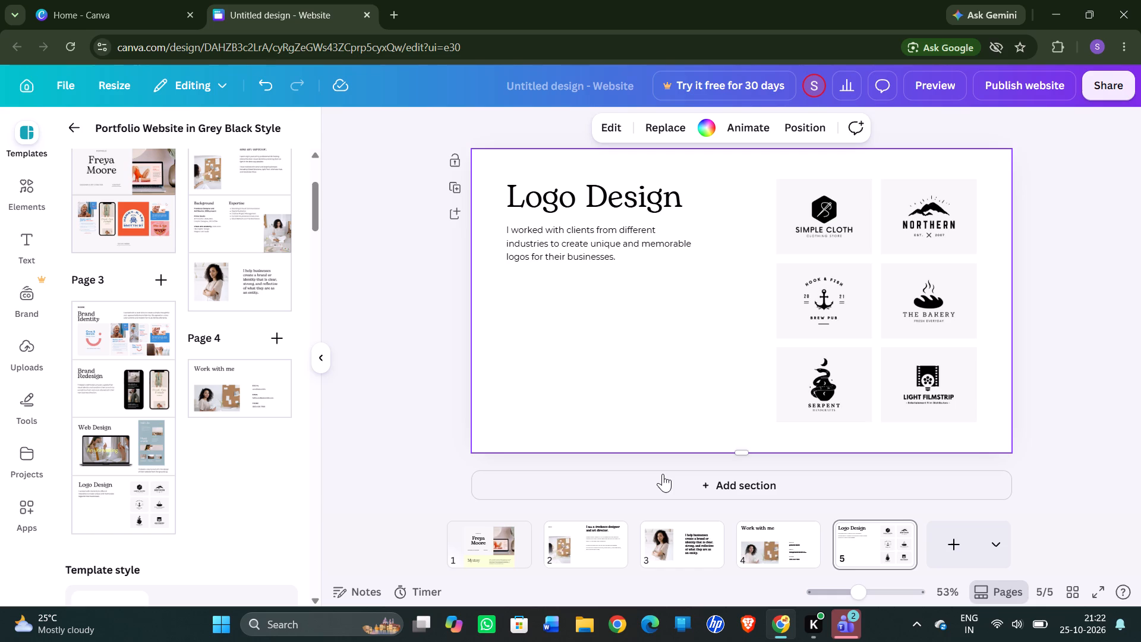
Replace the Freya Moore cover section on page 1 with the template's Bio section, "I am a freelance designer and art director.".
left_click(486, 534)
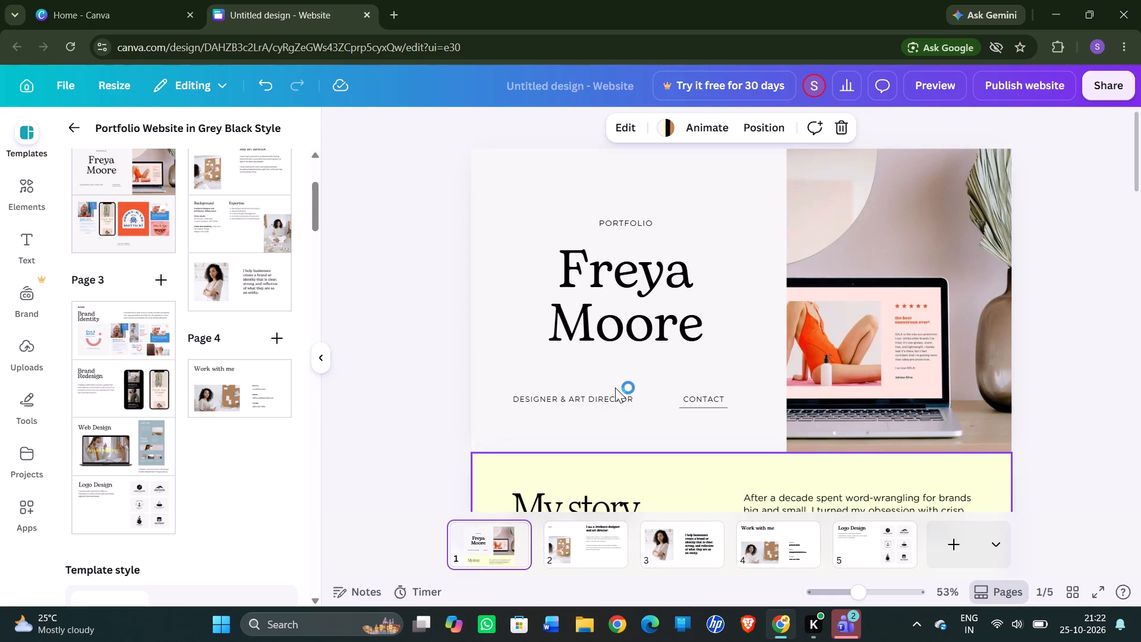
scroll(244, 275, "up", 1)
left_click(254, 203)
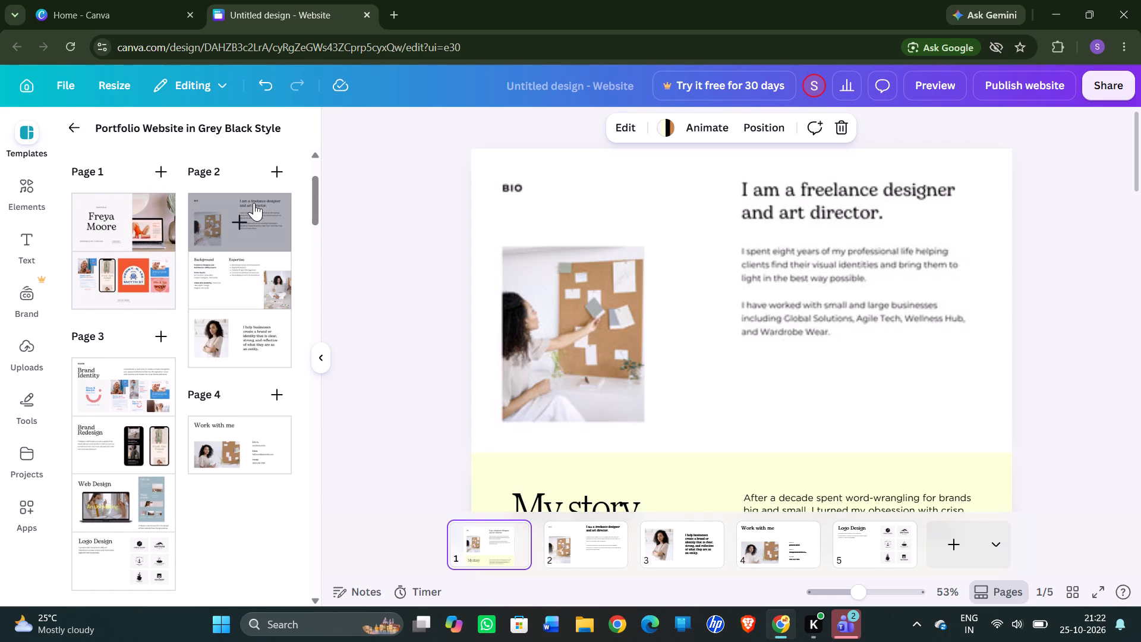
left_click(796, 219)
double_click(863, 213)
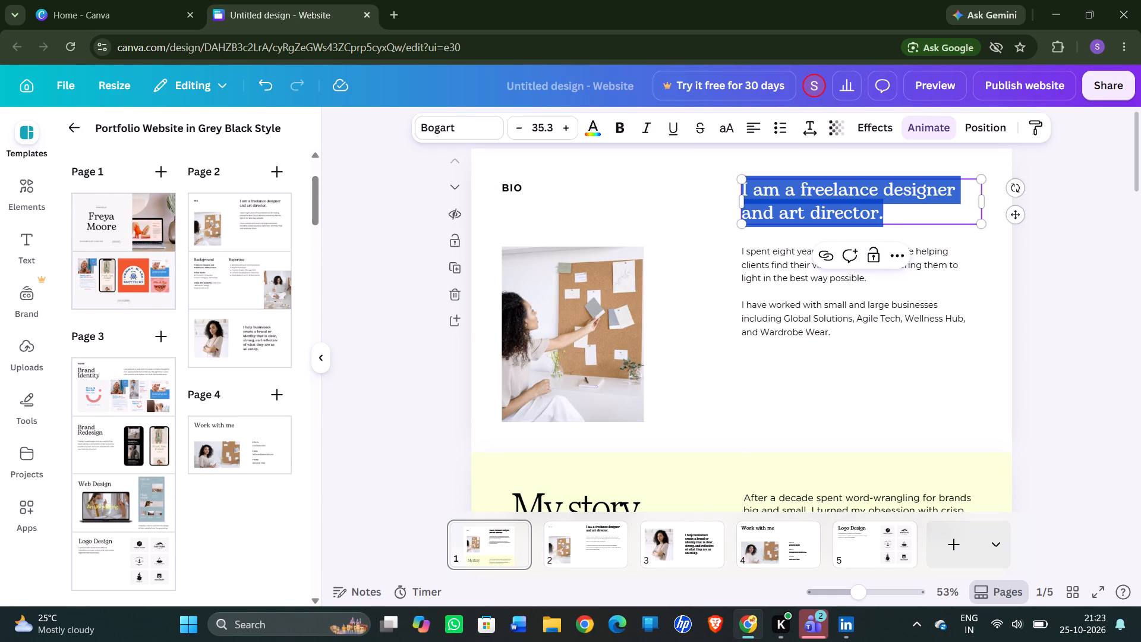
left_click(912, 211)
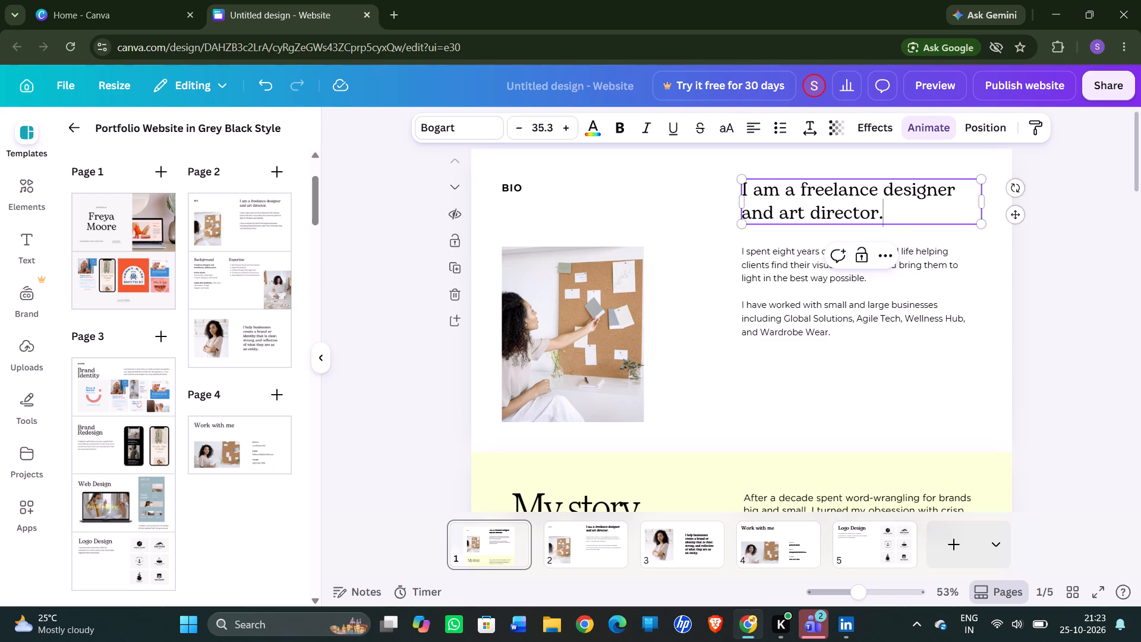
Delete the words "eight years" from the first sentence of the bio paragraph on page 1.
left_click(894, 307)
double_click(859, 296)
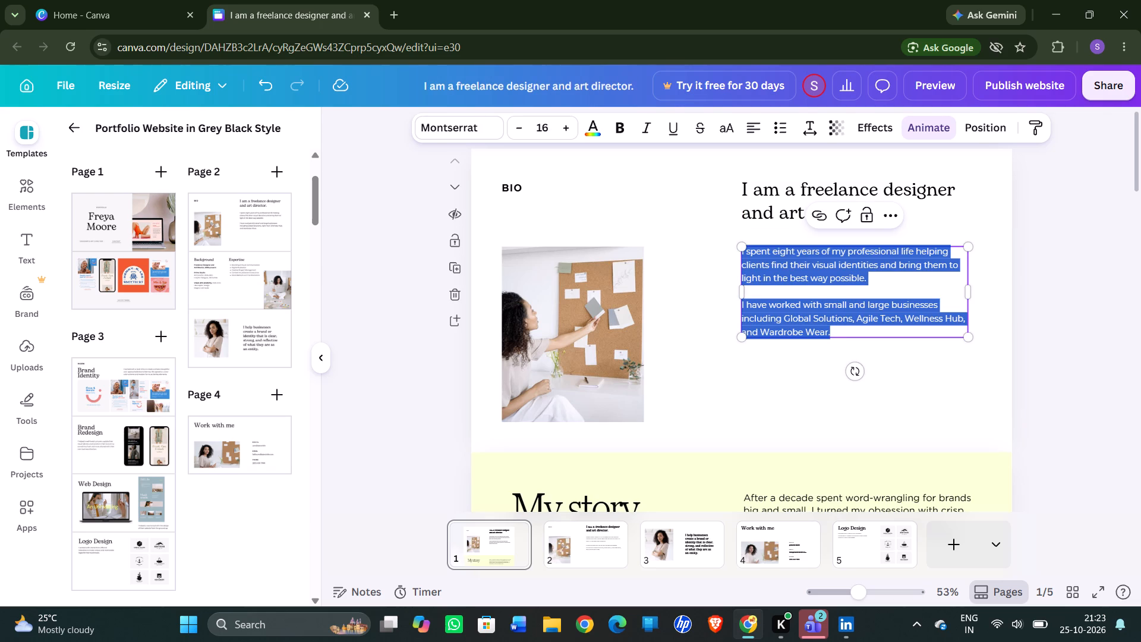
left_click(803, 263)
left_click(822, 253)
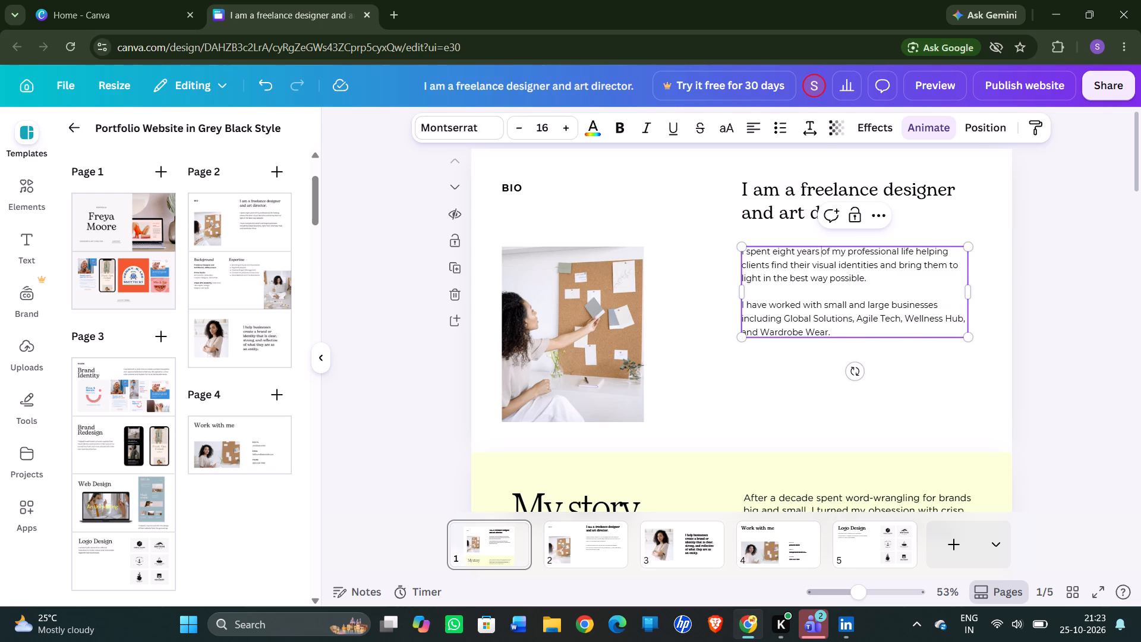
key("BackSpace")
key("BackSpace")
key("BackSpace")
key("BackSpace")
key("BackSpace")
key("BackSpace")
key("BackSpace")
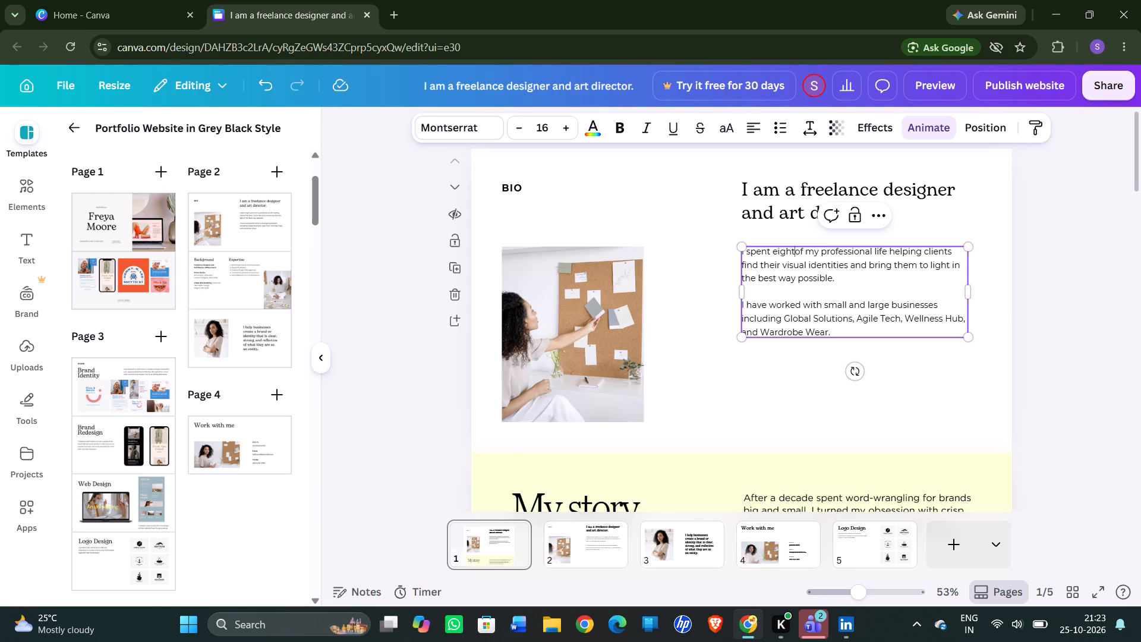
key("BackSpace")
key("BackSpace")
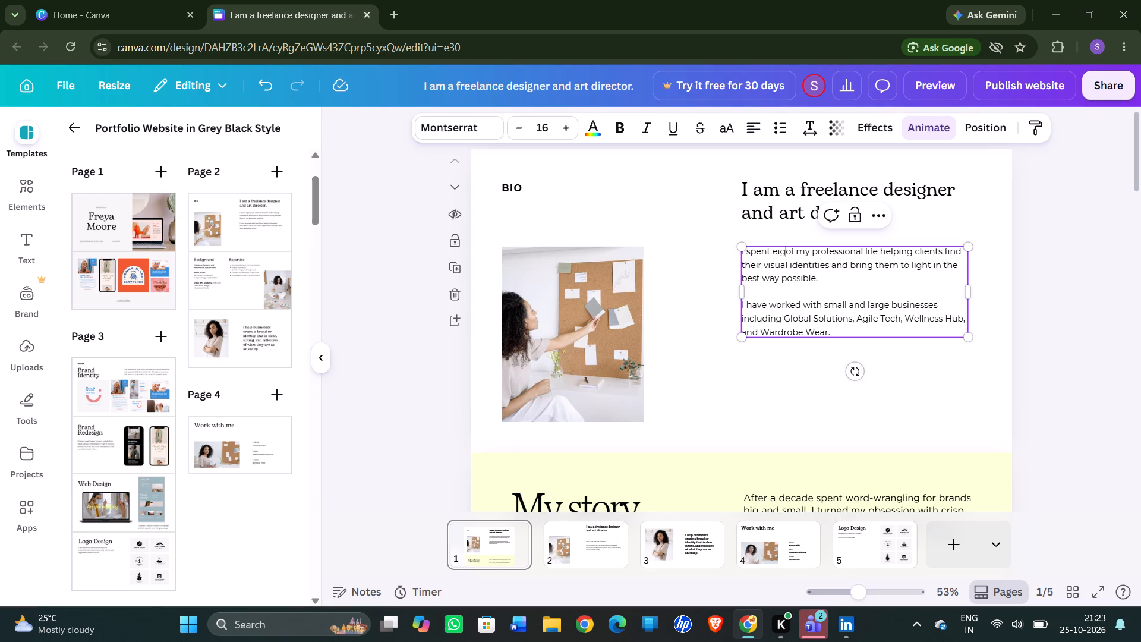
key("BackSpace")
key("BackSpace")
key("BackSpace")
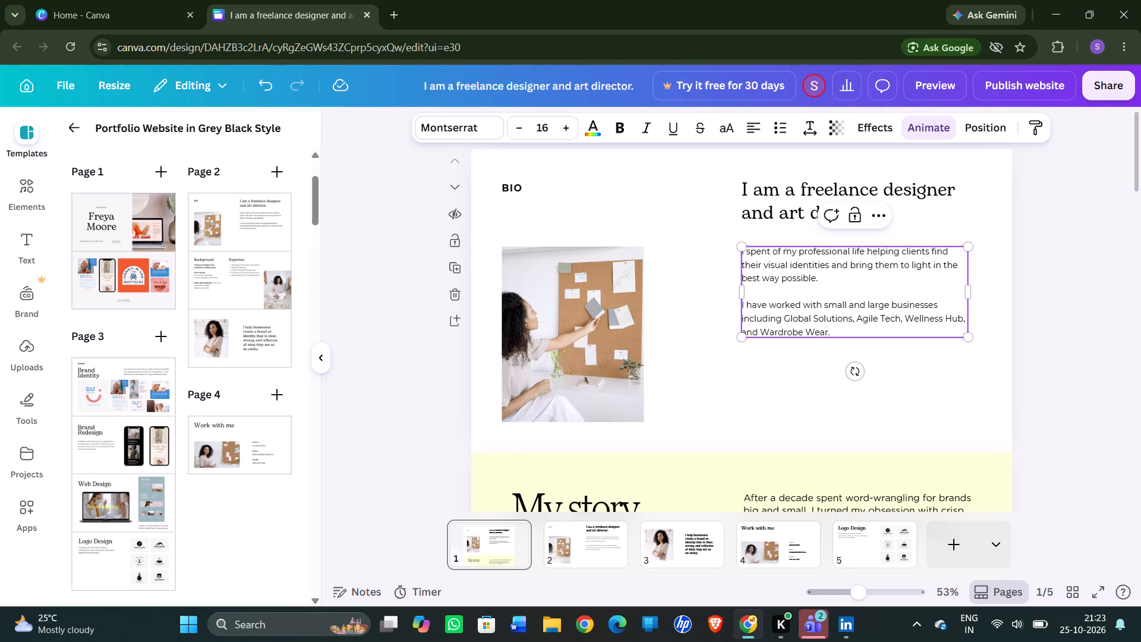
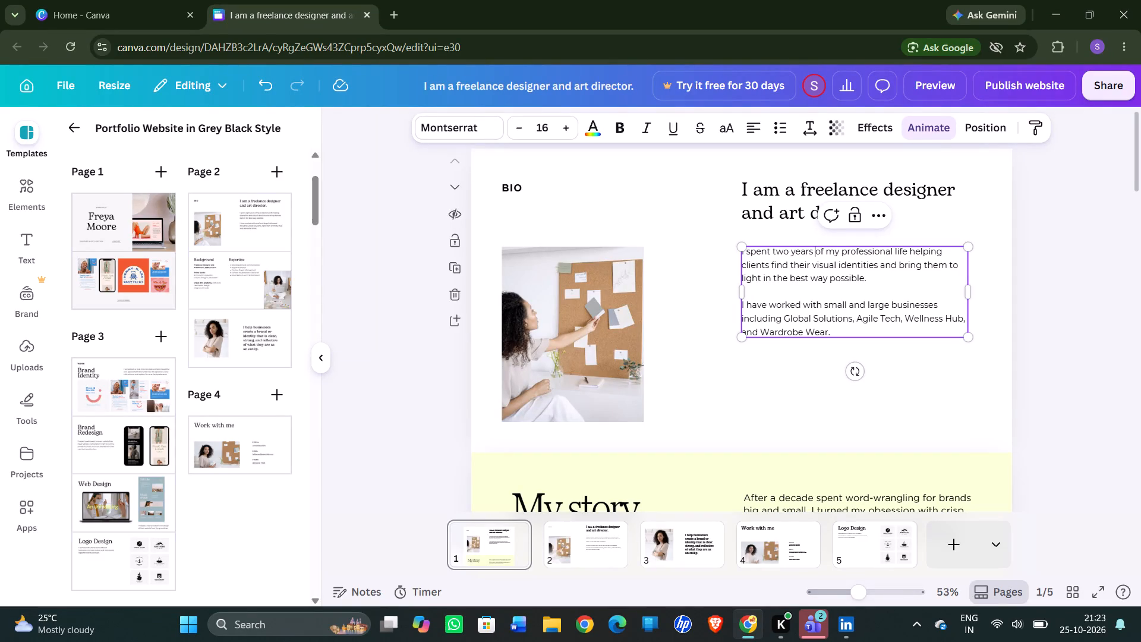
Place the text cursor at the end of the first bio paragraph on page 1, after "in the best way possible.".
left_click(879, 279)
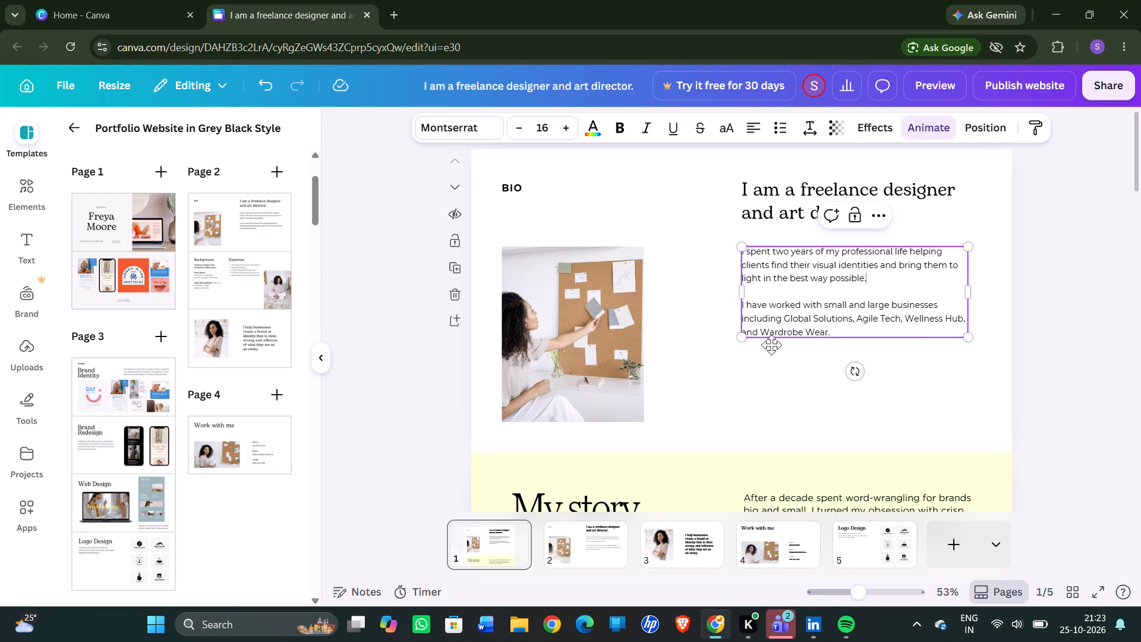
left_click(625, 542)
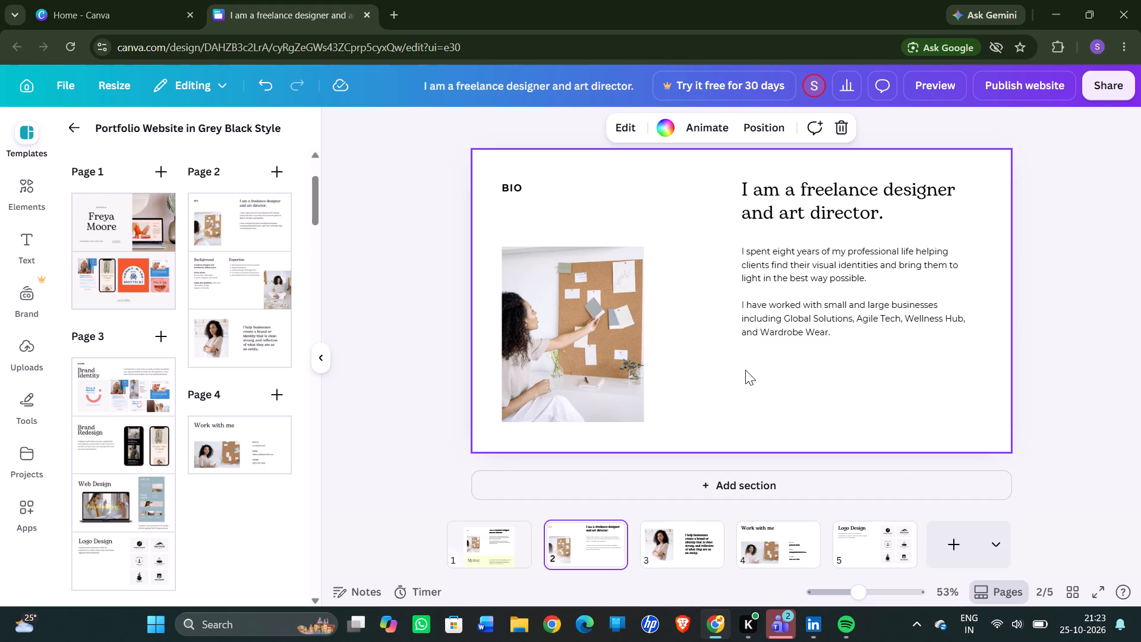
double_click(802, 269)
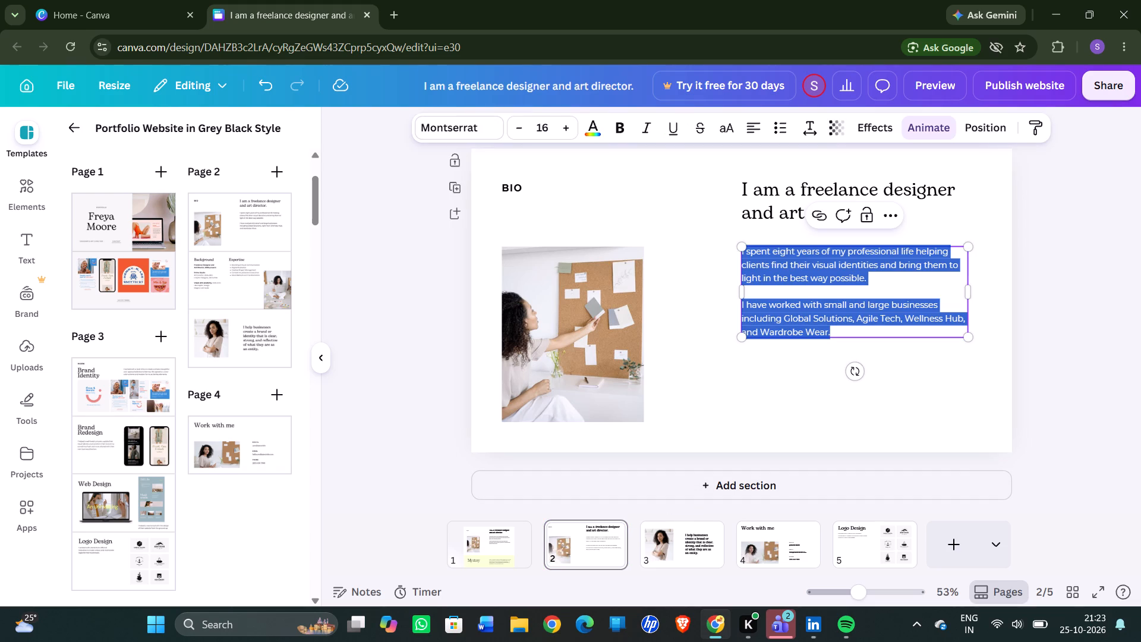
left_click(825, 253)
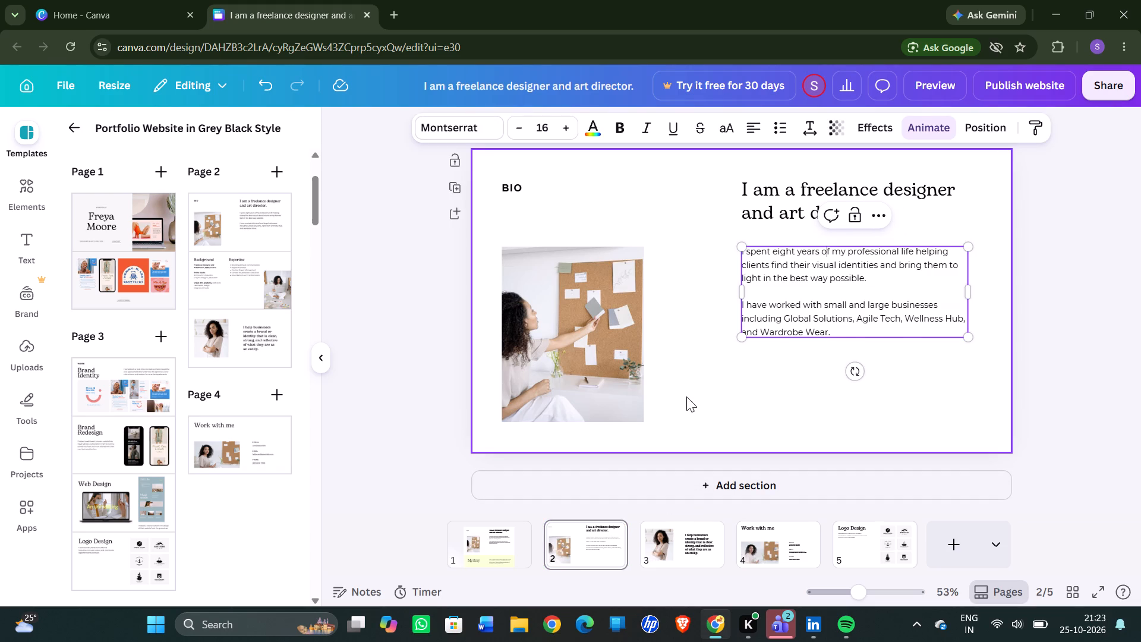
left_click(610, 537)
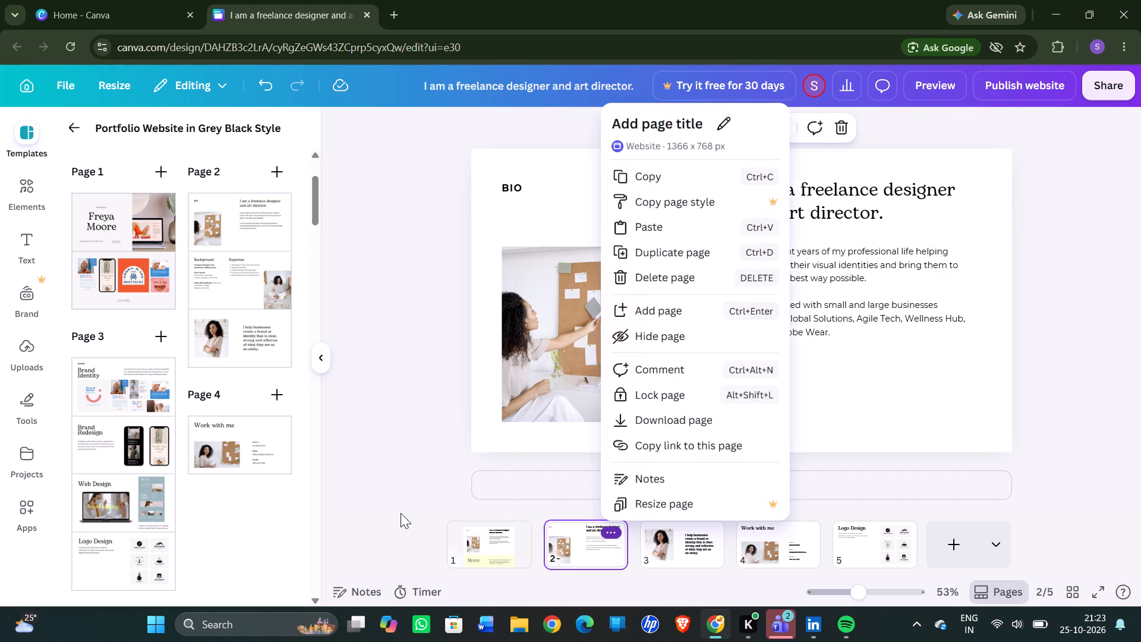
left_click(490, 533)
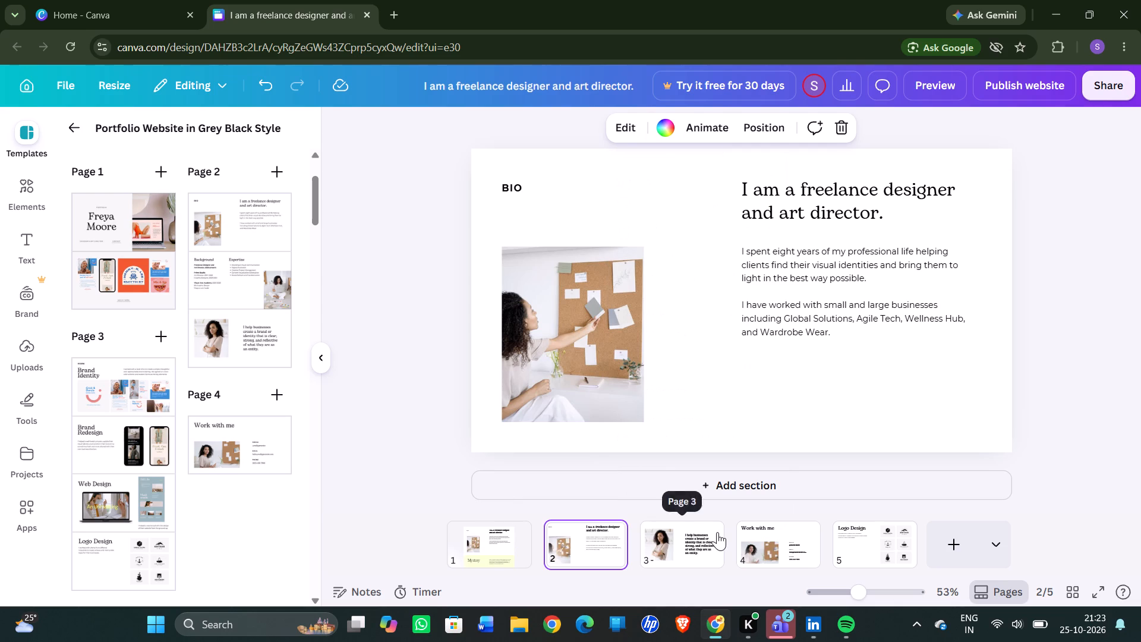
In page 3's statement, replace the word "businesses" with "organizations and companies to".
left_click(717, 532)
double_click(849, 260)
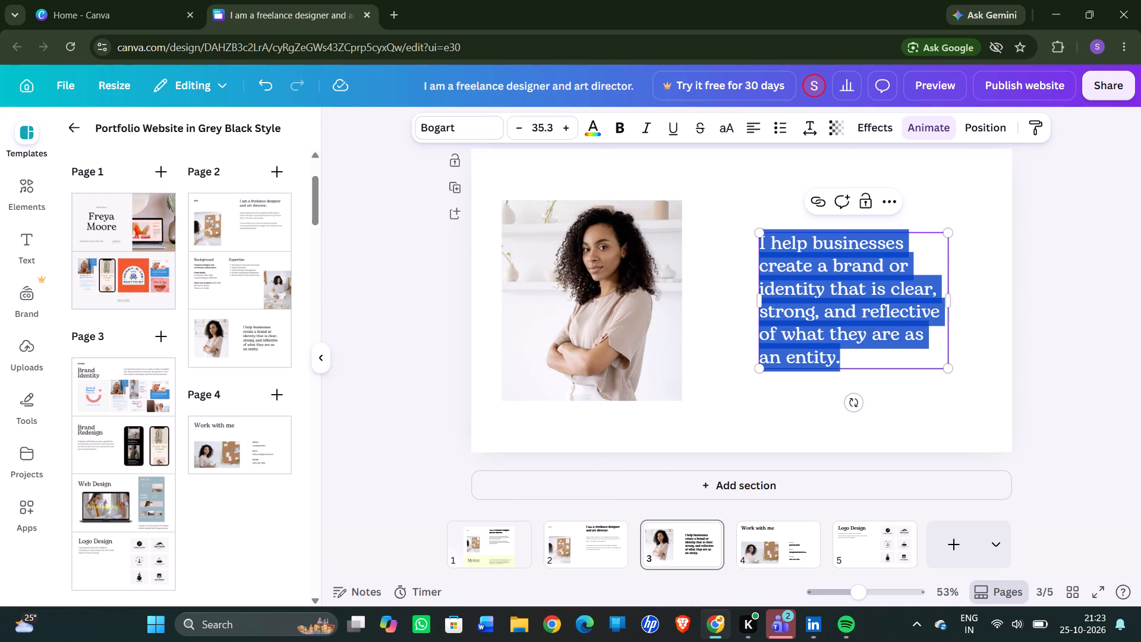
left_click(906, 261)
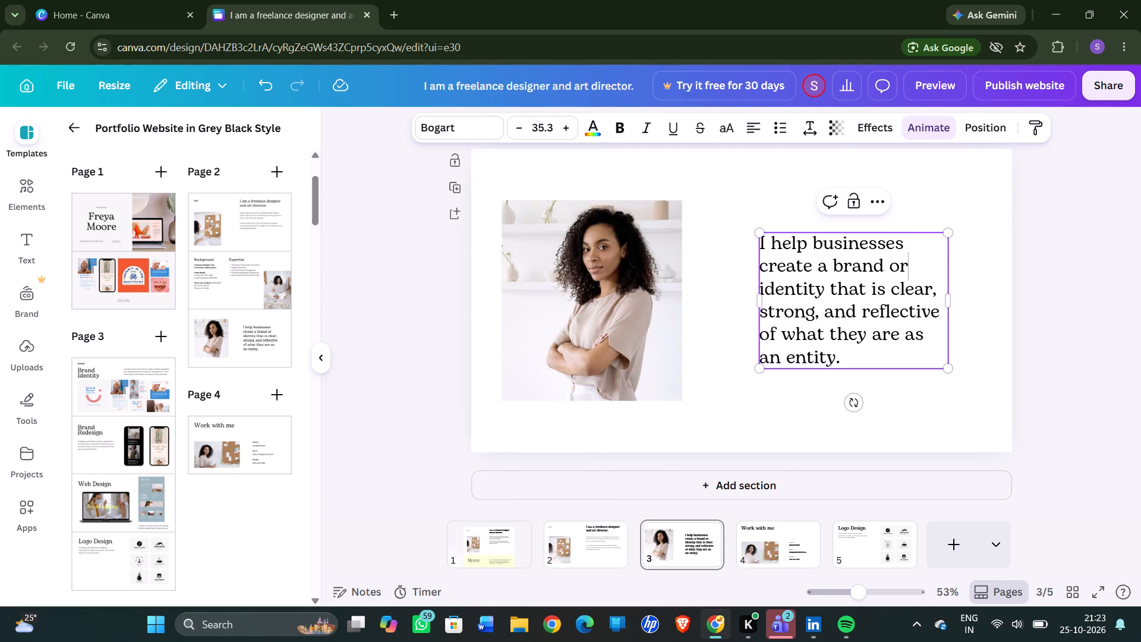
left_click(909, 238)
key("BackSpace")
key("BackSpace")
key("BackSpace")
key("BackSpace")
key("BackSpace")
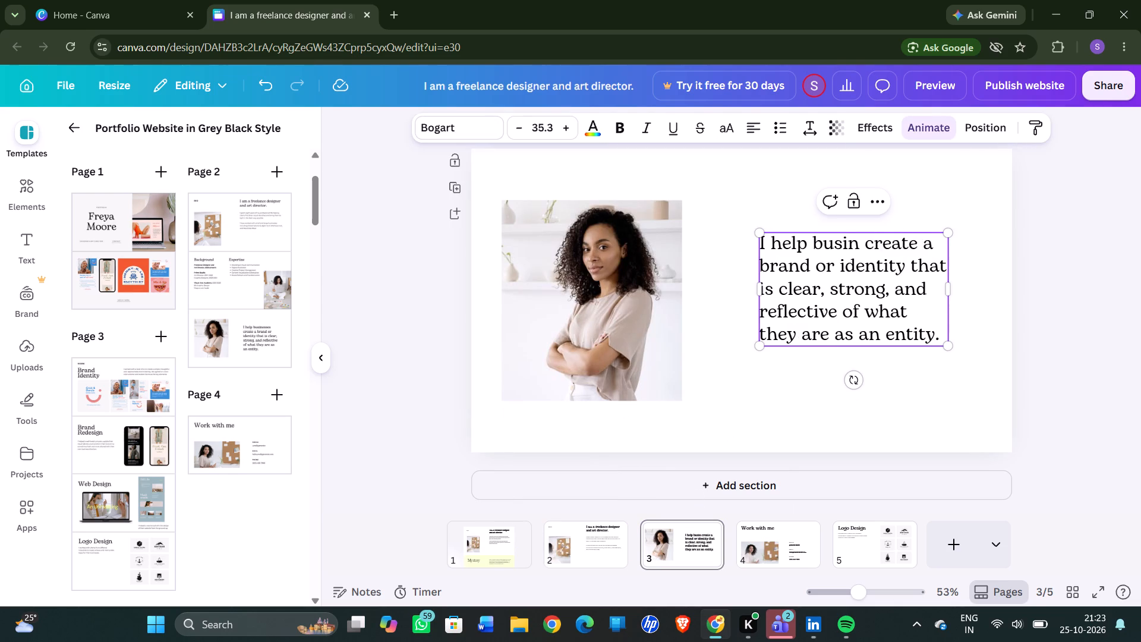
key("BackSpace")
key("BackSpace")
key("BackSpace")
key("BackSpace")
key("BackSpace")
type("orga")
type("ni")
type("zations and compani")
key("t")
key("BackSpace")
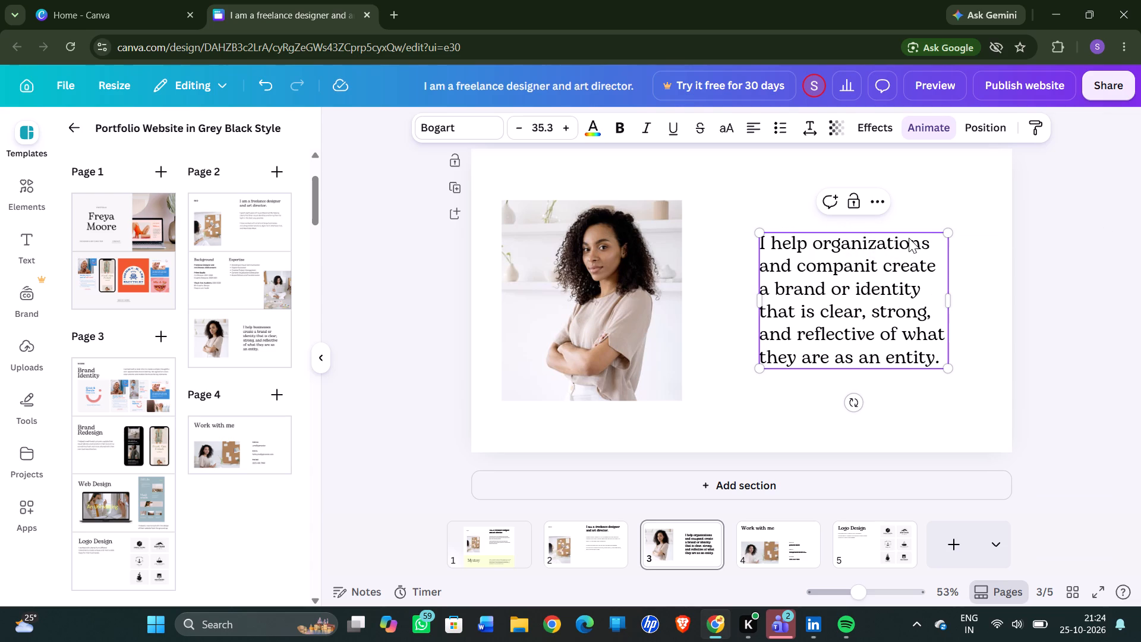
key("r")
key("BackSpace")
type("es")
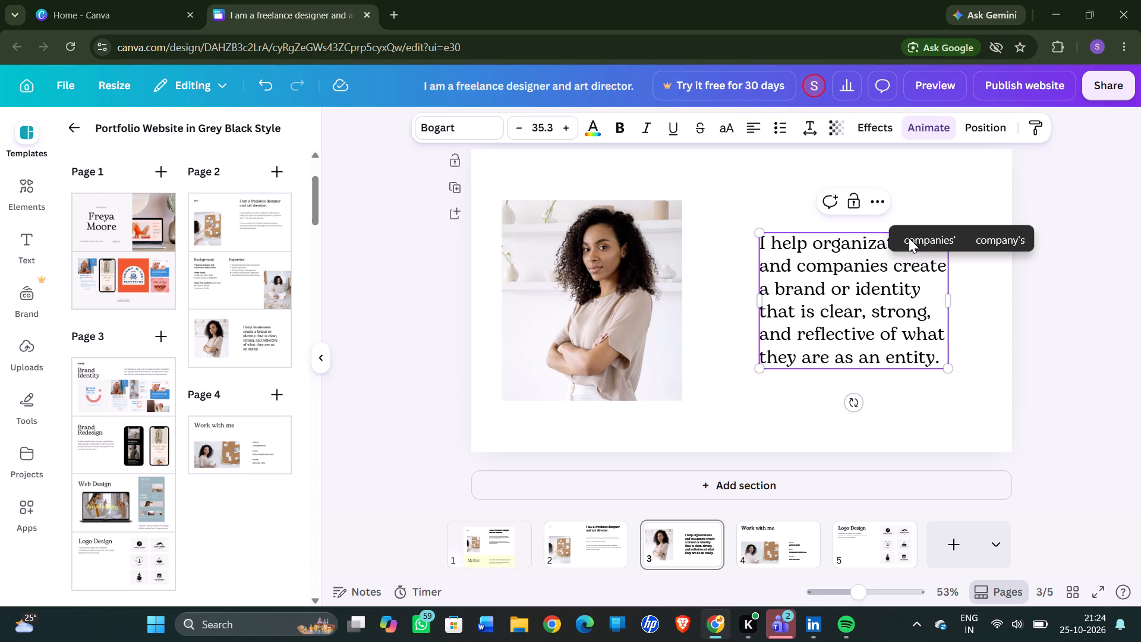
key("space")
type("to")
key("space")
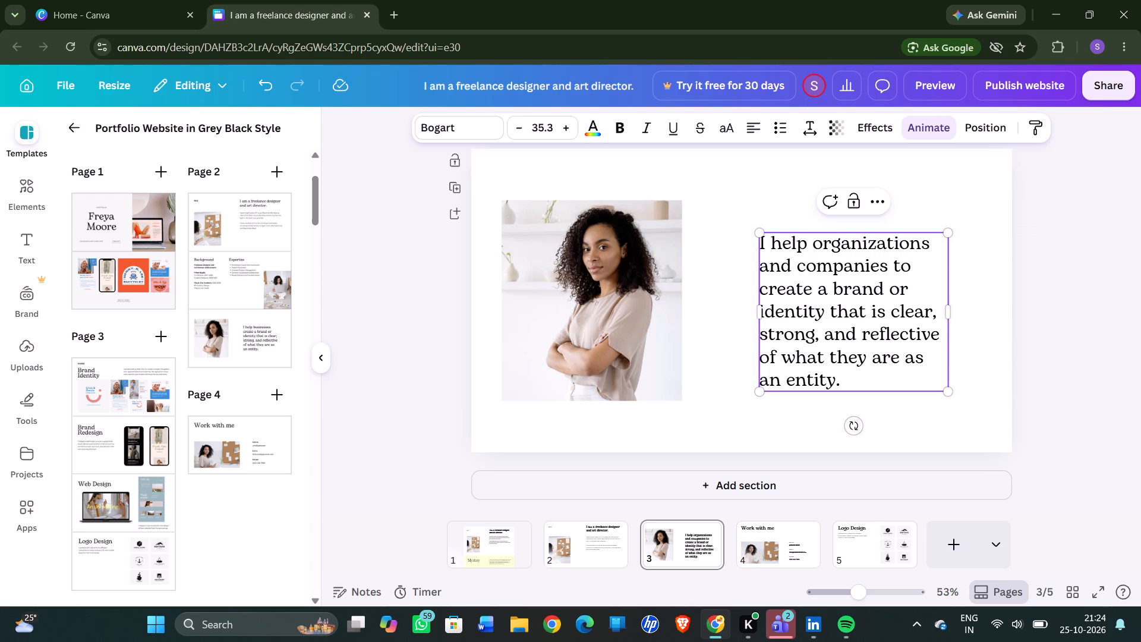
scroll(908, 319, "down", 1)
left_click(799, 529)
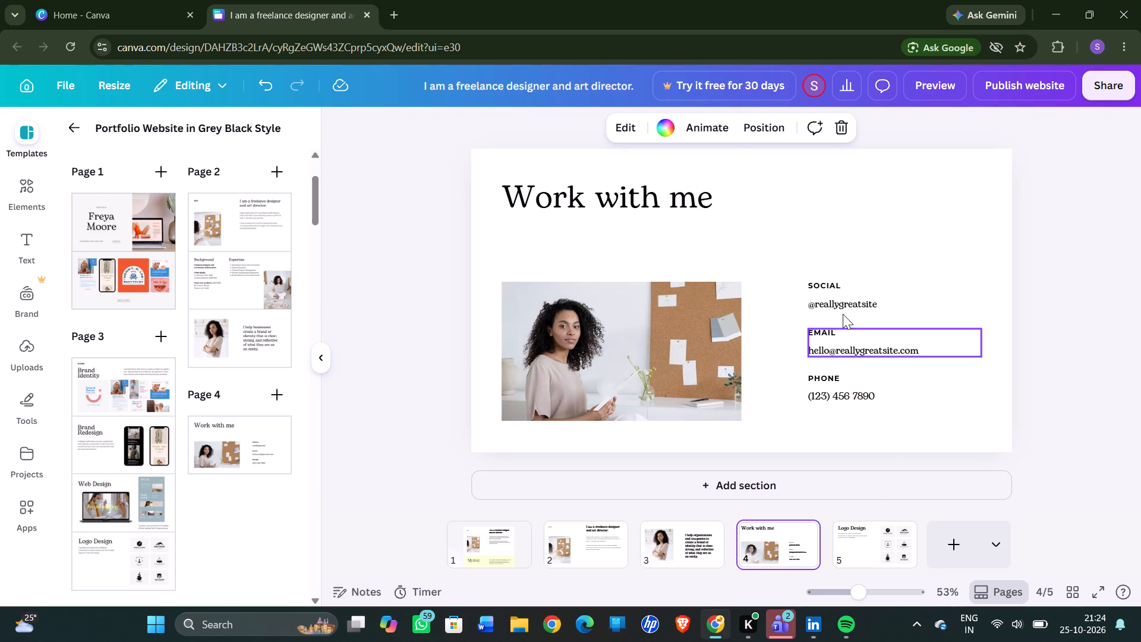
double_click(847, 300)
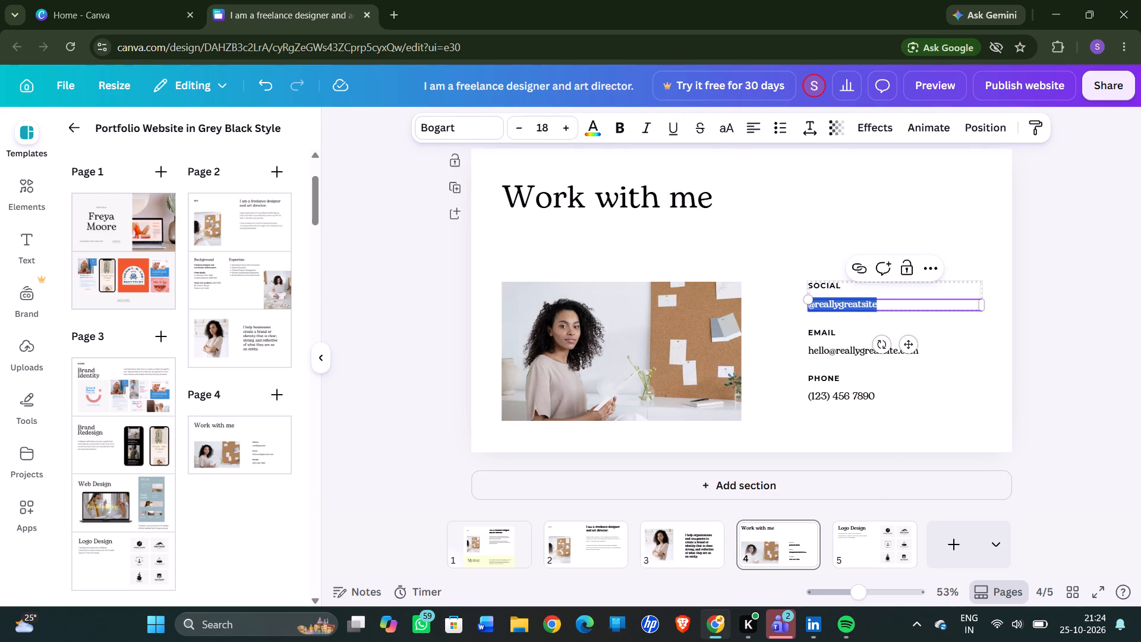
key("BackSpace")
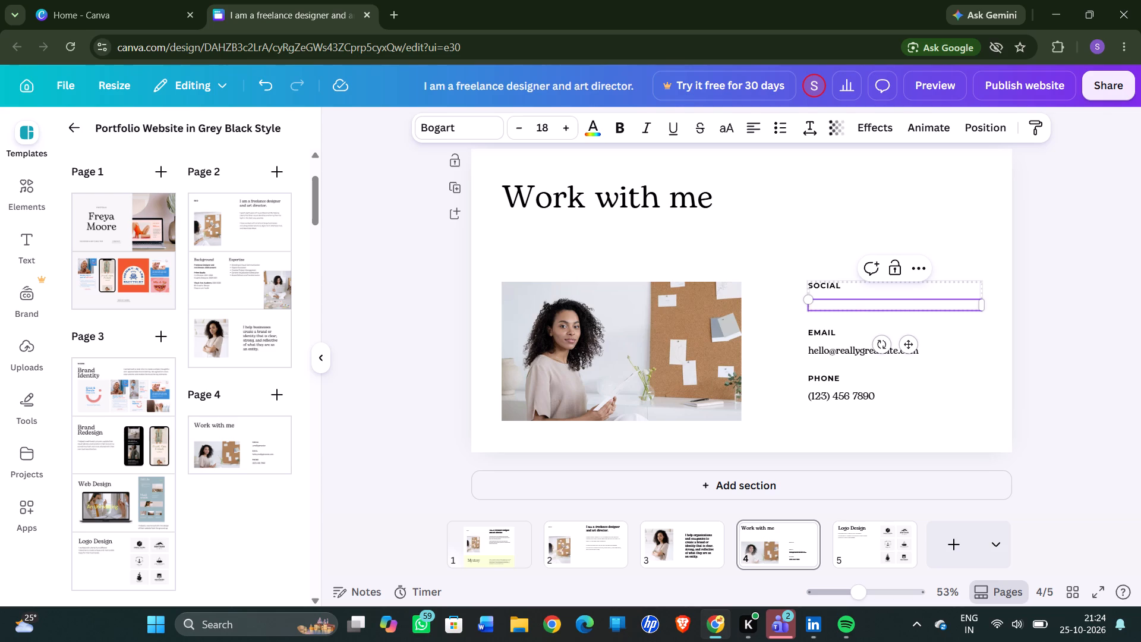
key("shift+at")
type("sri")
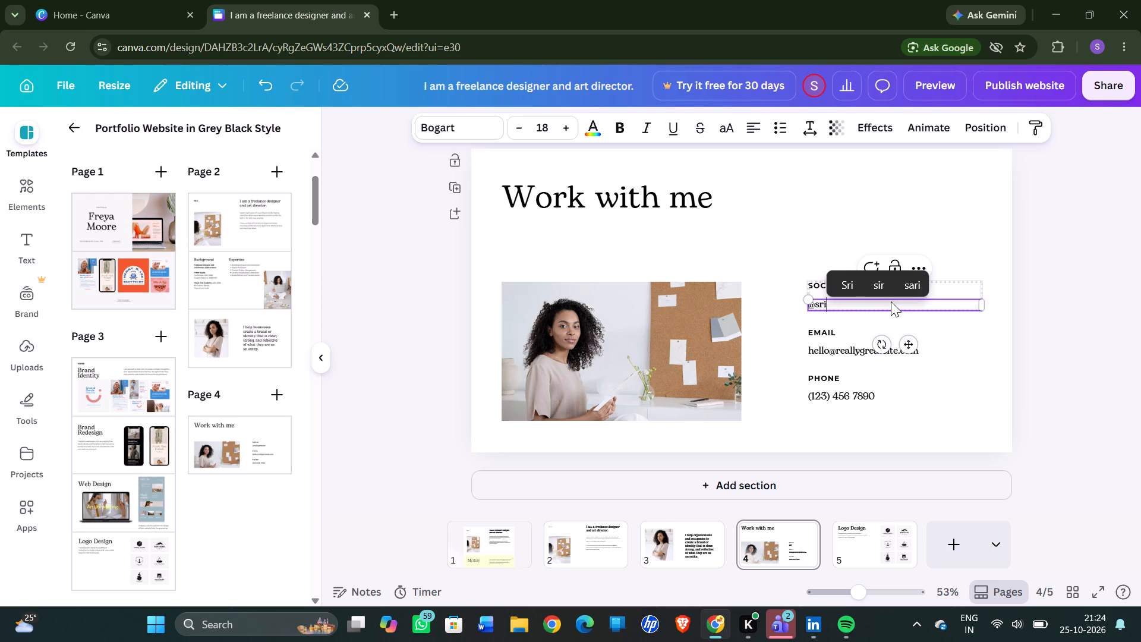
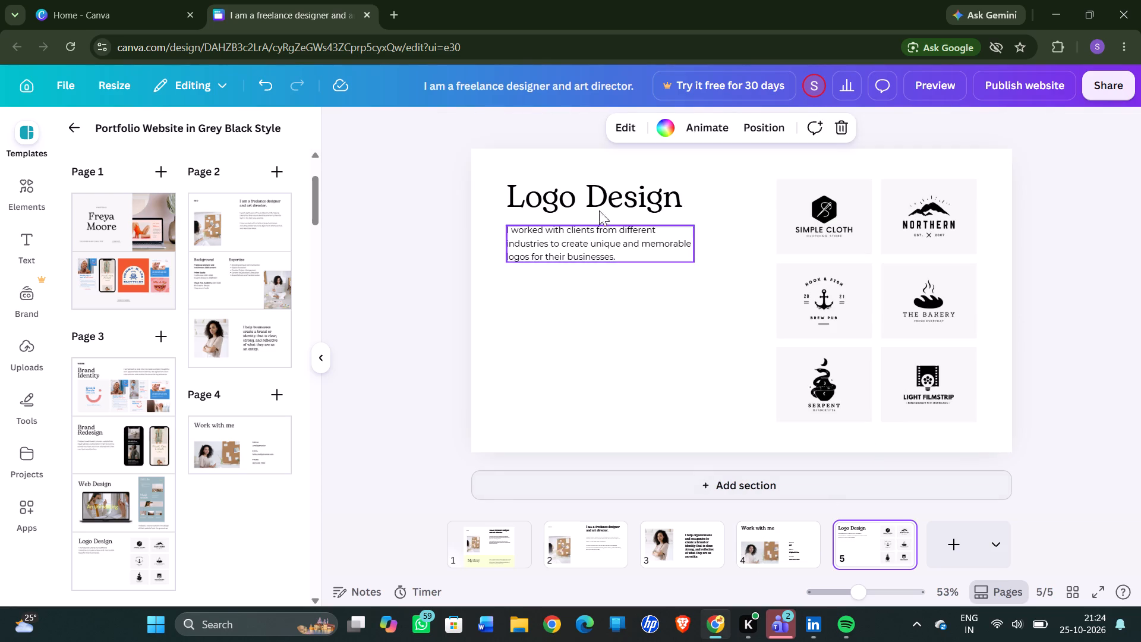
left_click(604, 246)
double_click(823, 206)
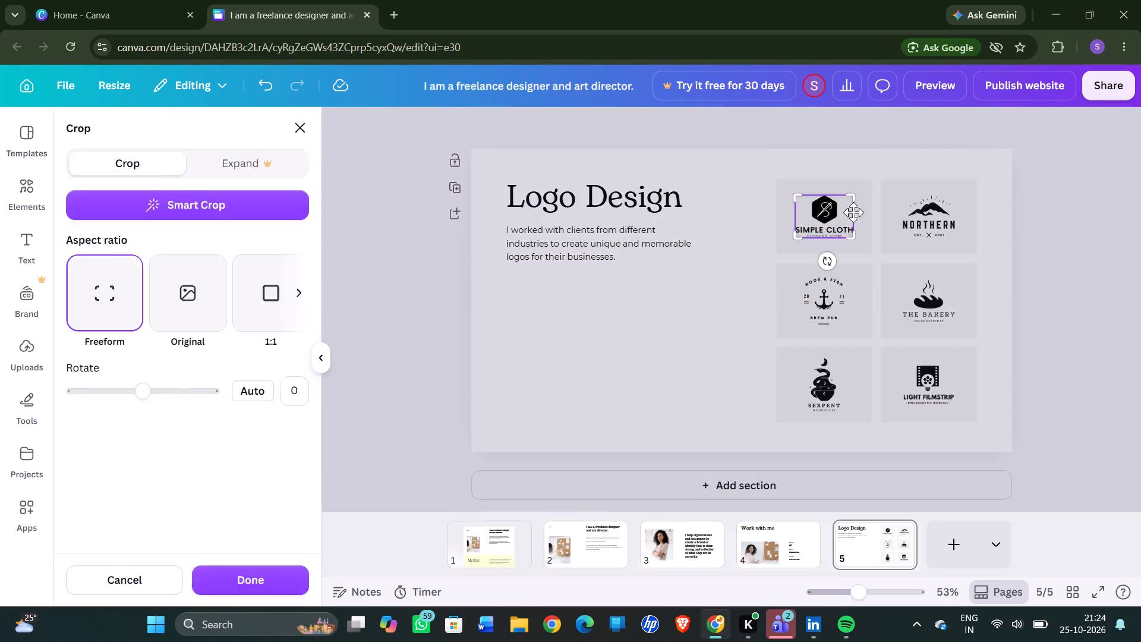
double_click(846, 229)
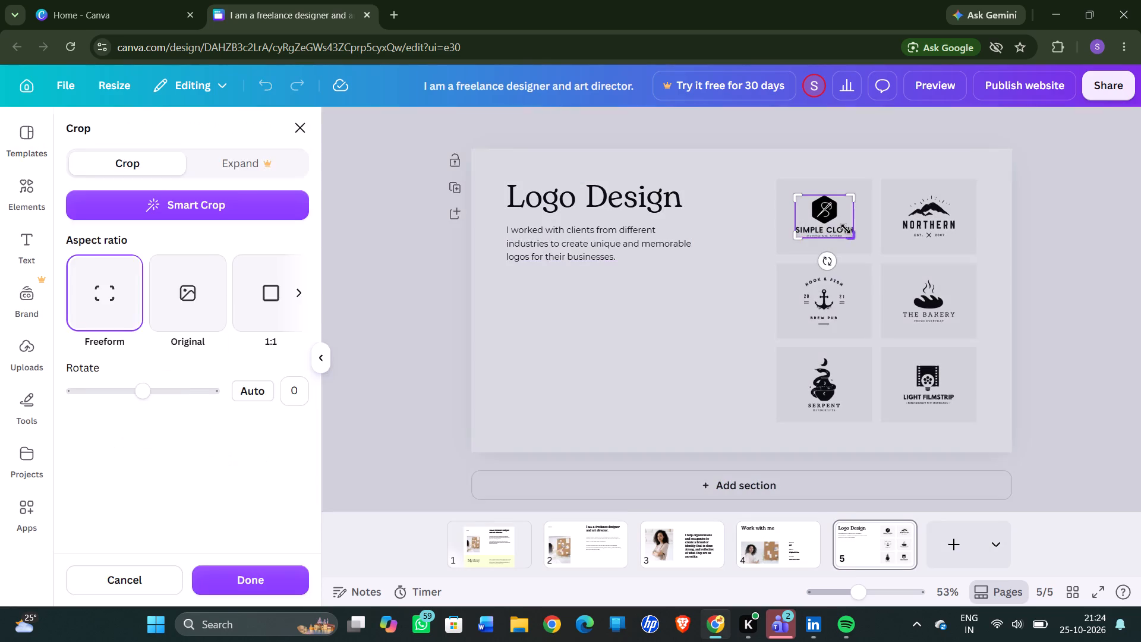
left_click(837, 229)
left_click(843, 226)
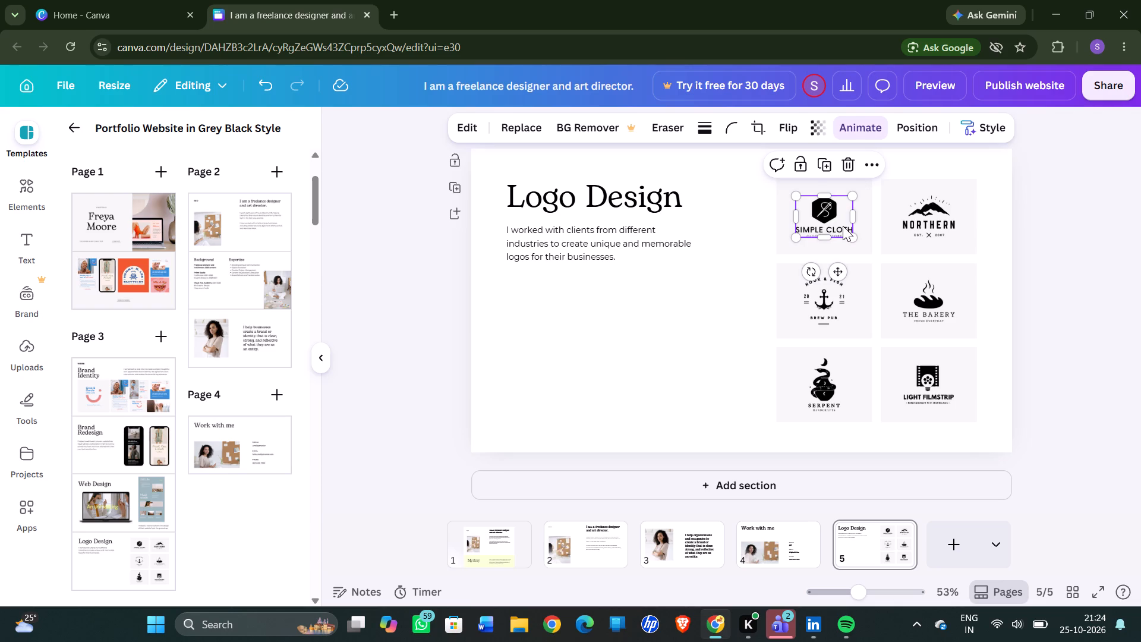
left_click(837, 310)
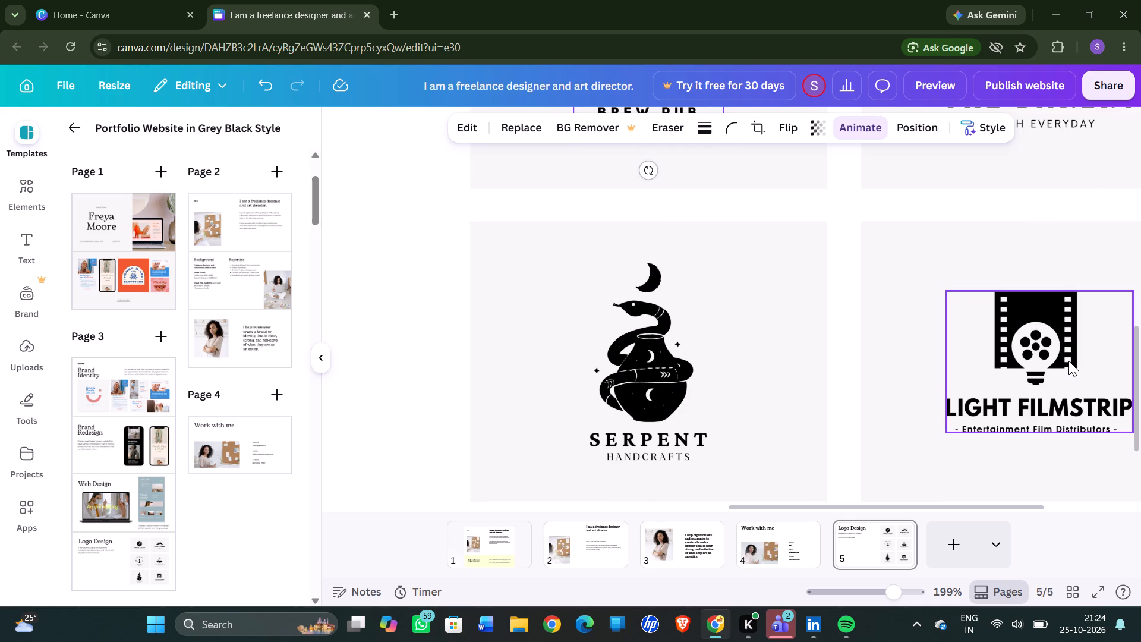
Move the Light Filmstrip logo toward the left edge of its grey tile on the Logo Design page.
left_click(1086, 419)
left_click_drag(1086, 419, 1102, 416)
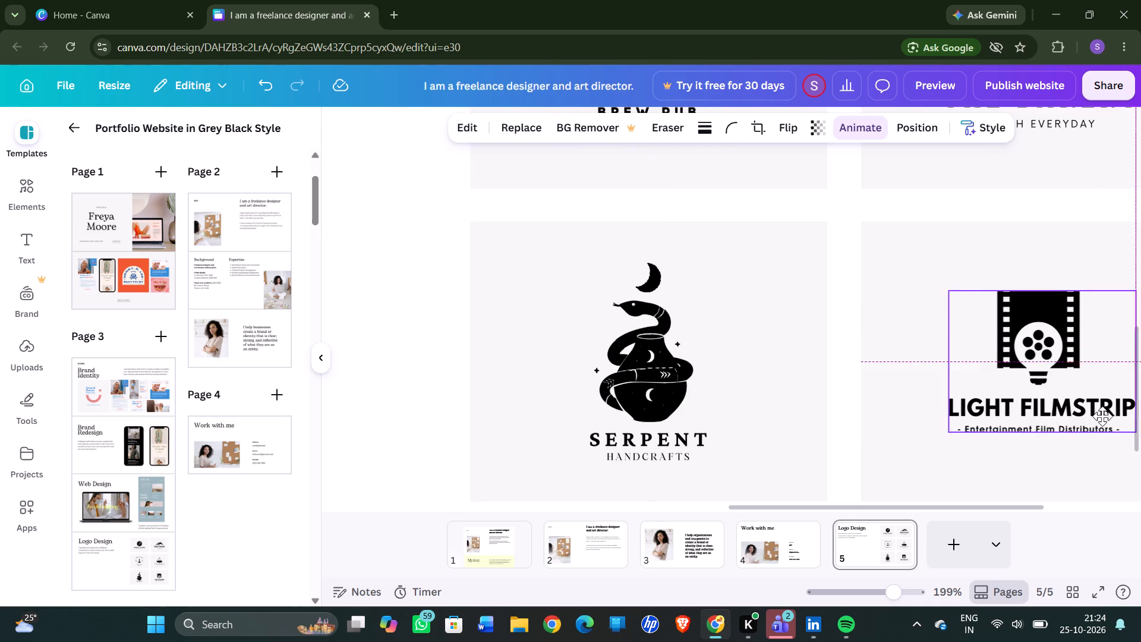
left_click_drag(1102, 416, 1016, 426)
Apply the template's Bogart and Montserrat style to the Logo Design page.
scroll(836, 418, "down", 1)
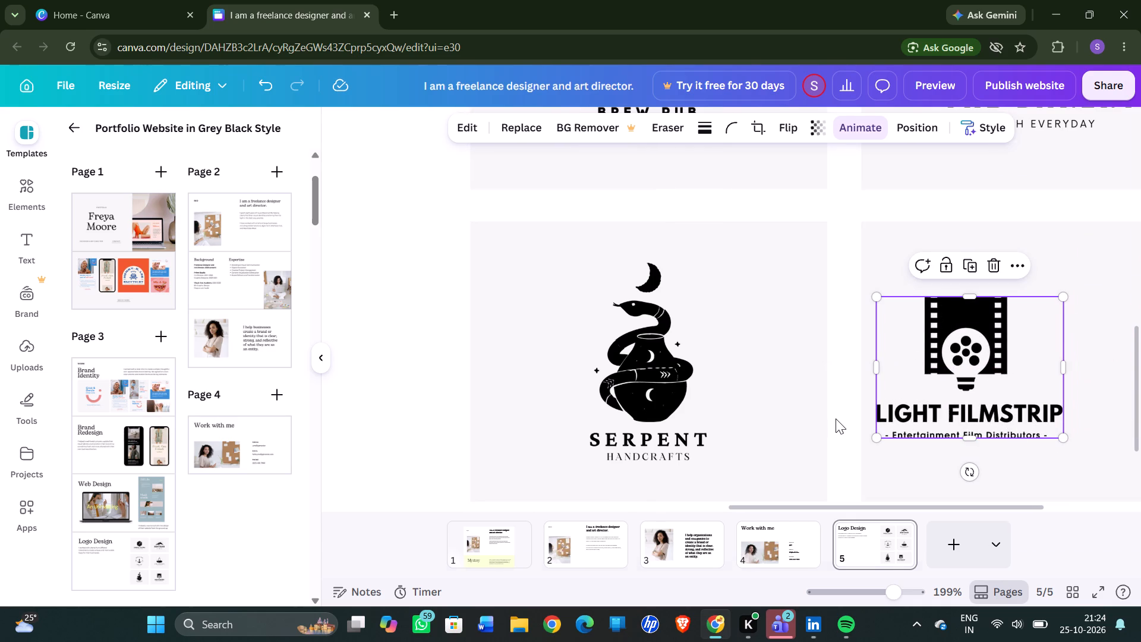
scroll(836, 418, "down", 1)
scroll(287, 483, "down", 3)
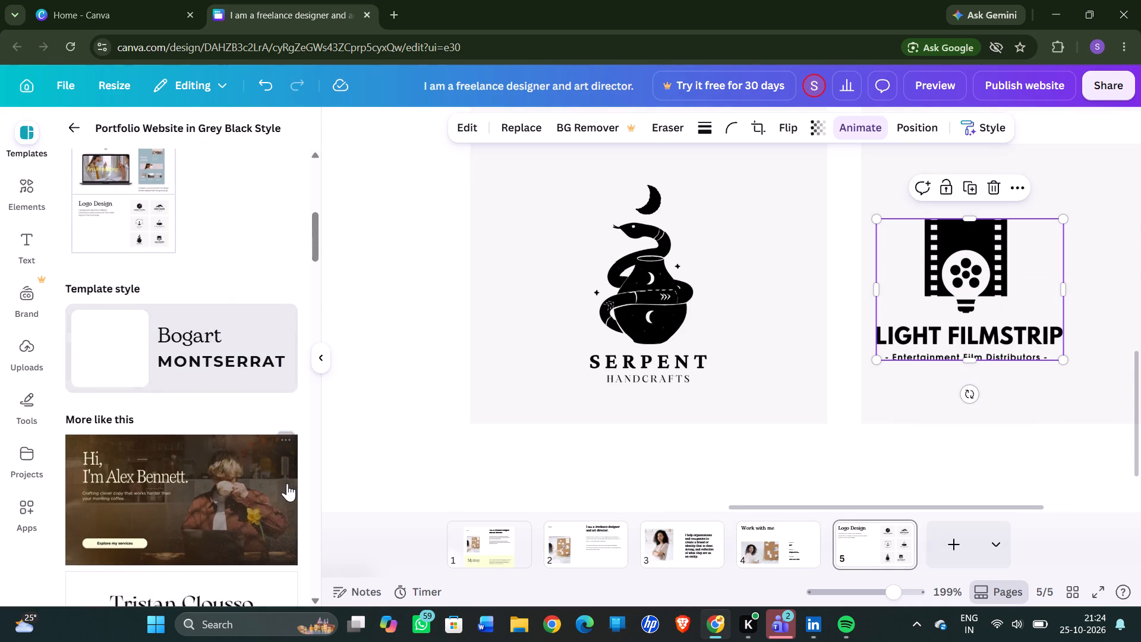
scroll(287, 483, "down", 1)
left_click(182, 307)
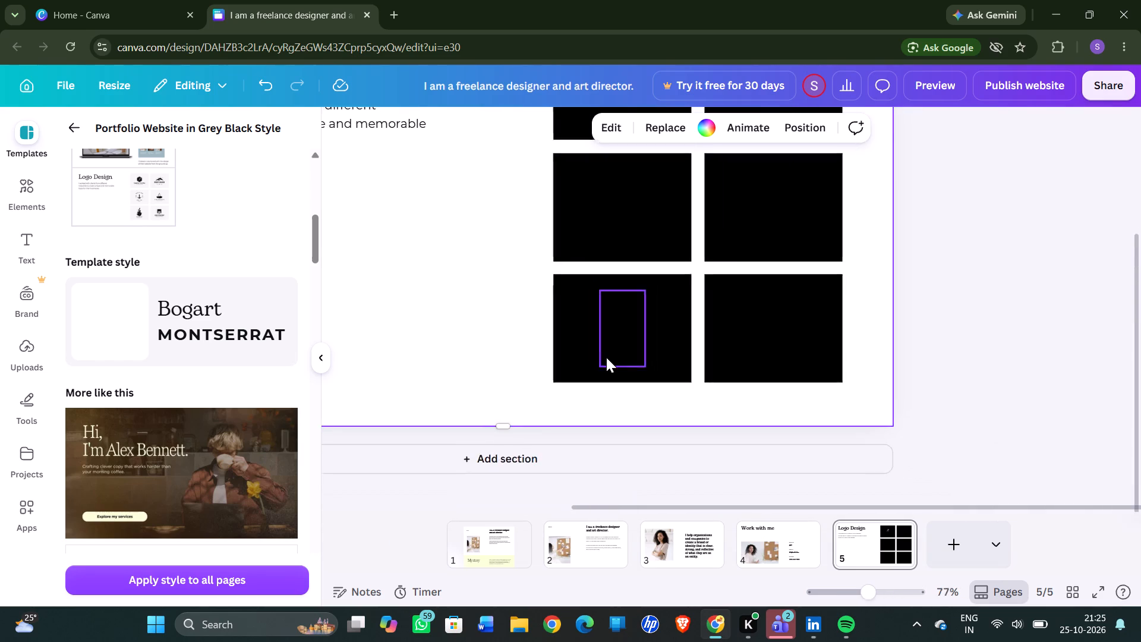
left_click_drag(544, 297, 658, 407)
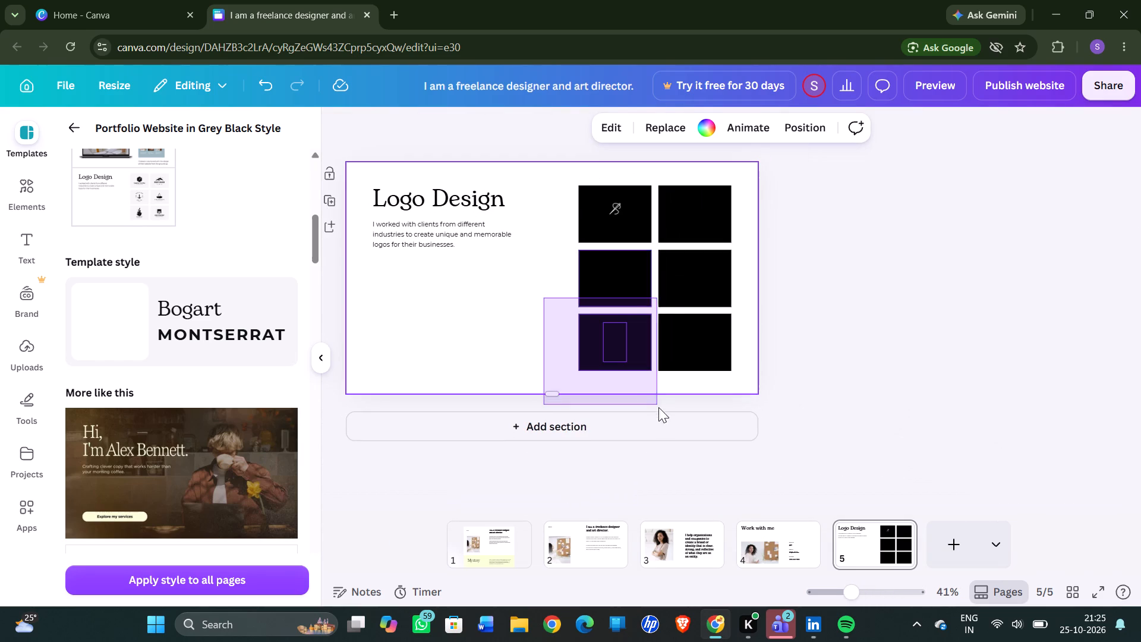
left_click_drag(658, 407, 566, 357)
Replace the Logo Design page with the similar "Hi, I'm Alex Bennett." website template.
left_click(174, 440)
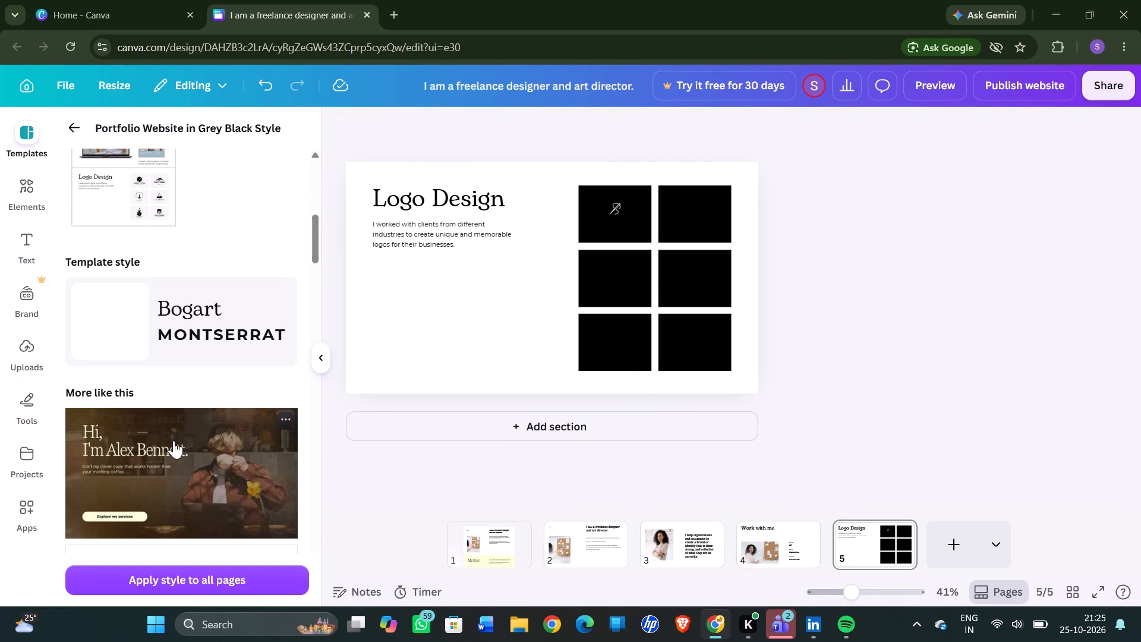
left_click(628, 307)
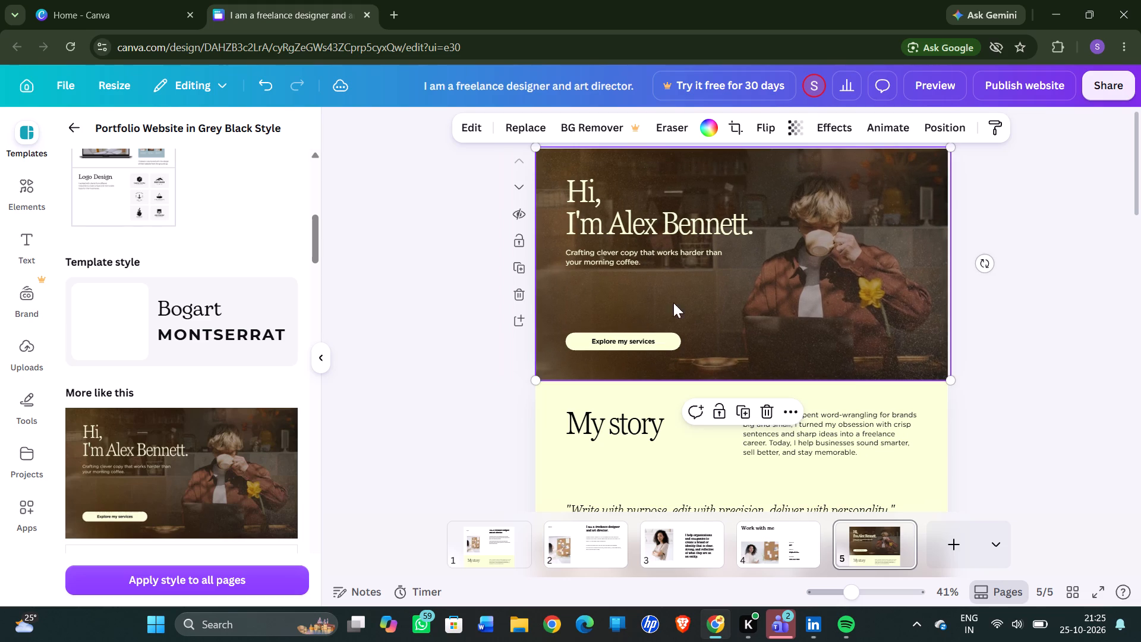
Delete the "Work with me" page and the first three pages, keeping only the Alex Bennett page.
scroll(727, 389, "down", 3)
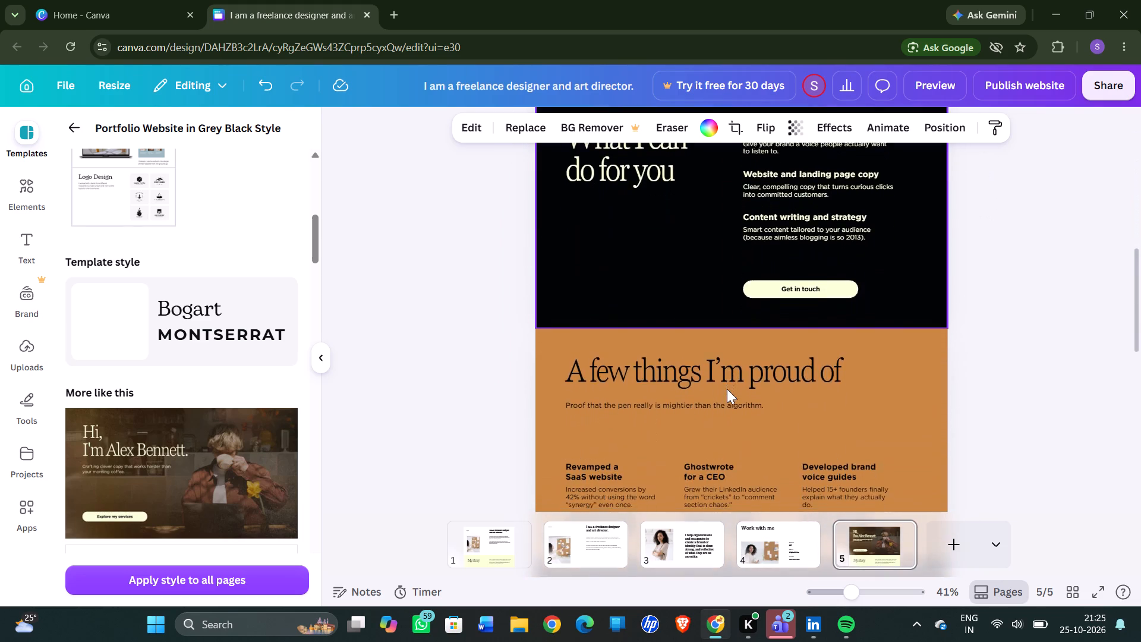
scroll(727, 389, "down", 1)
scroll(727, 389, "up", 5)
scroll(727, 389, "down", 1)
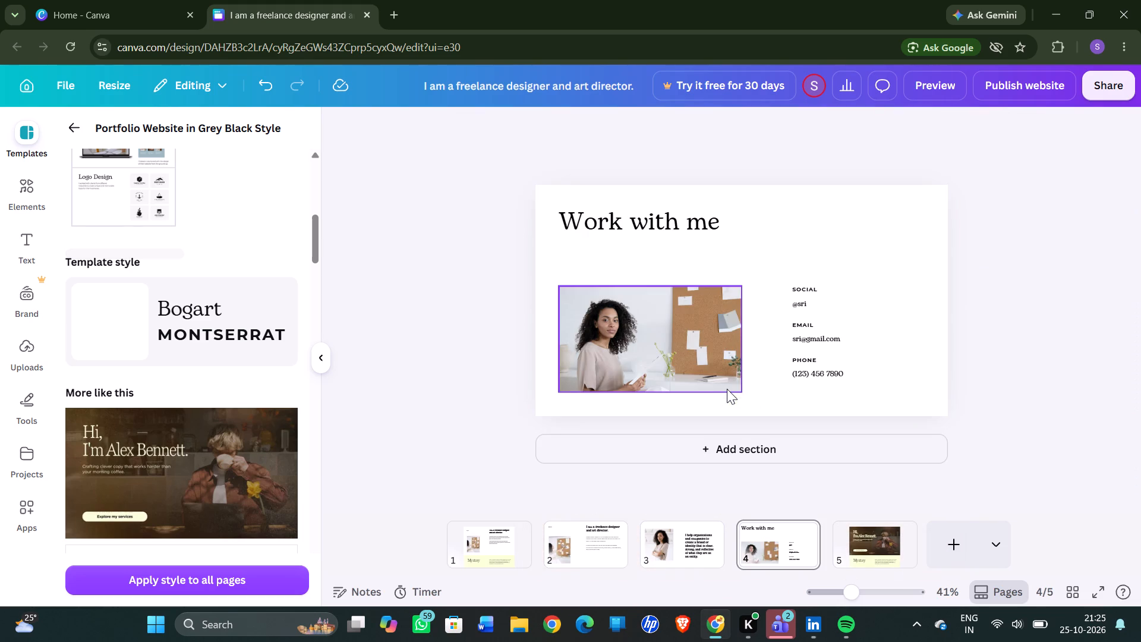
left_click(818, 549)
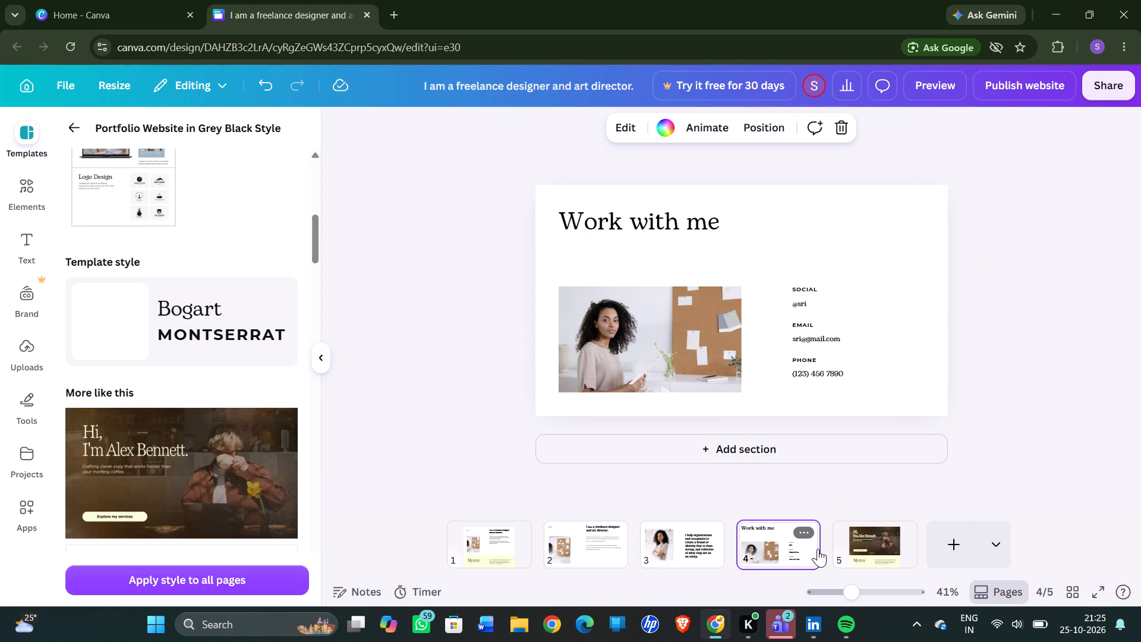
left_click(844, 134)
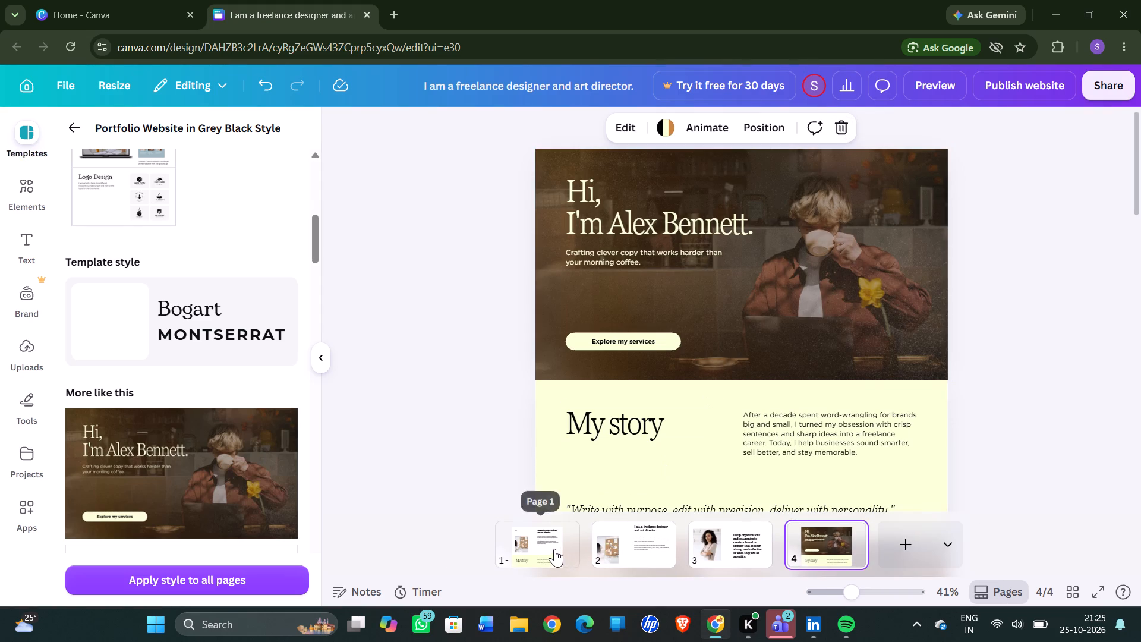
left_click(554, 549)
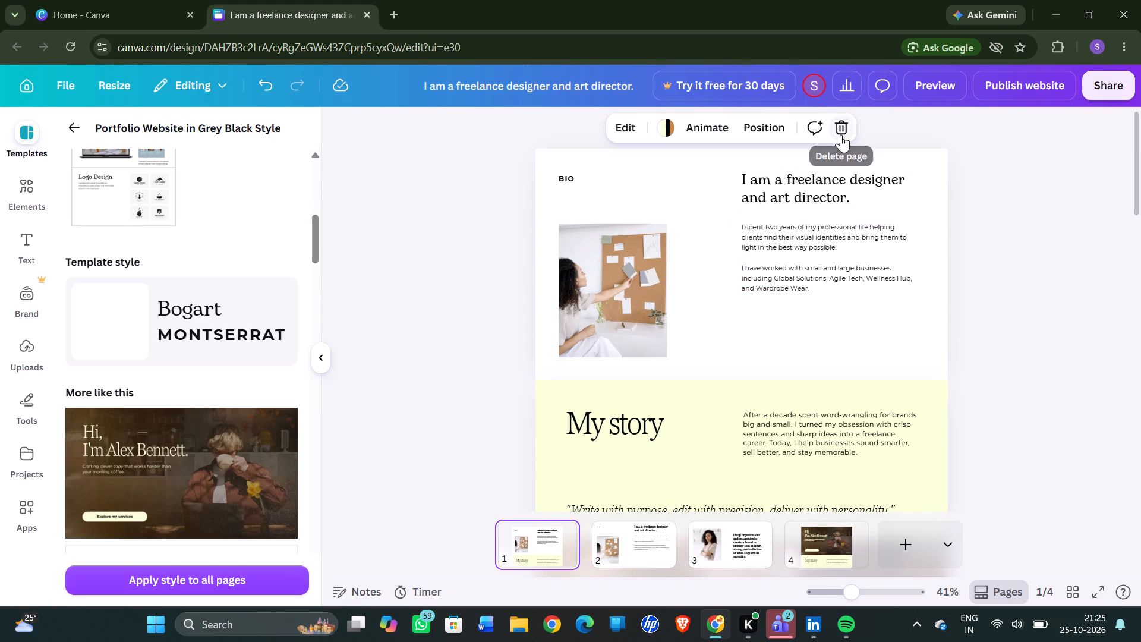
left_click(841, 134)
left_click(841, 134)
left_click(841, 134)
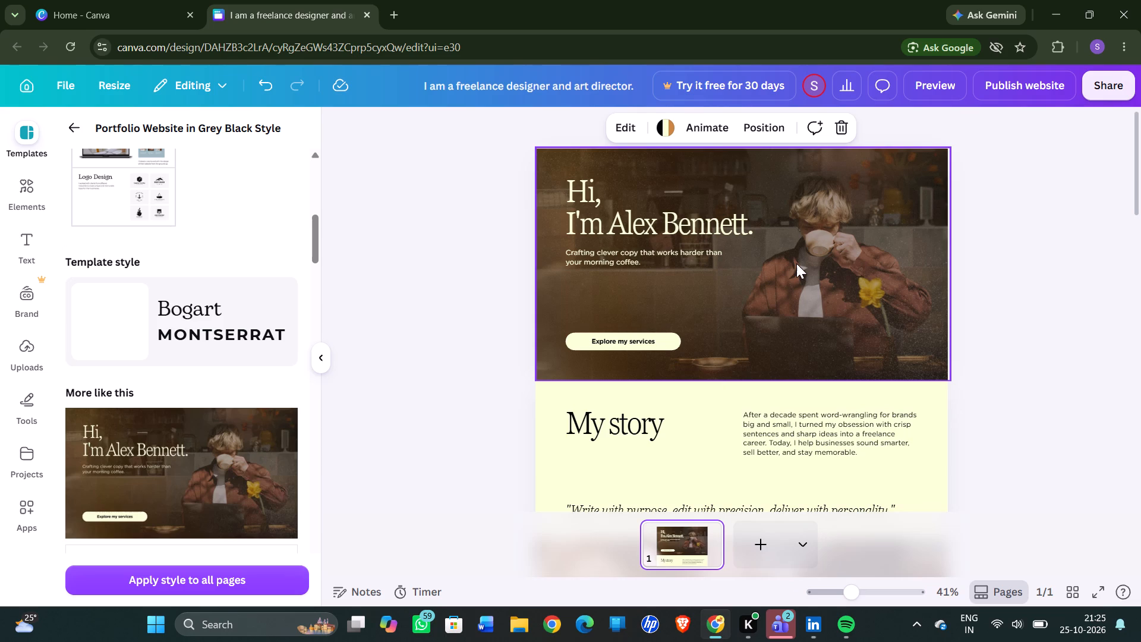
Shift the hero section's background photo slightly downward.
left_click_drag(815, 235, 808, 267)
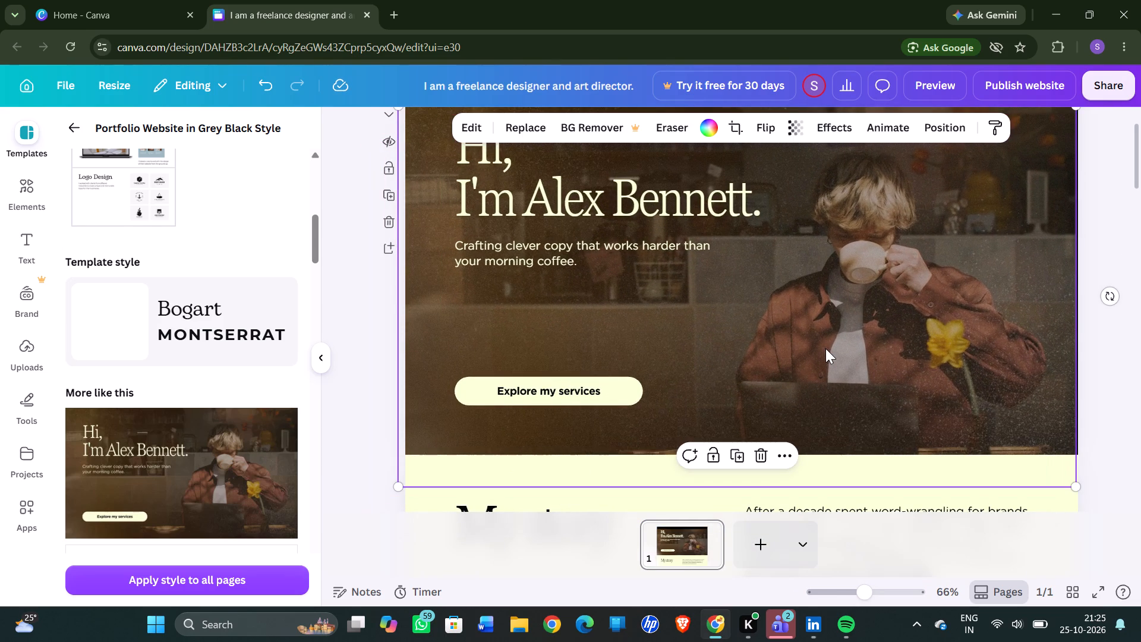
In the hero heading, replace the template name after "I'm" with the portfolio owner's name beginning "roman", ending with a period.
scroll(825, 348, "up", 2)
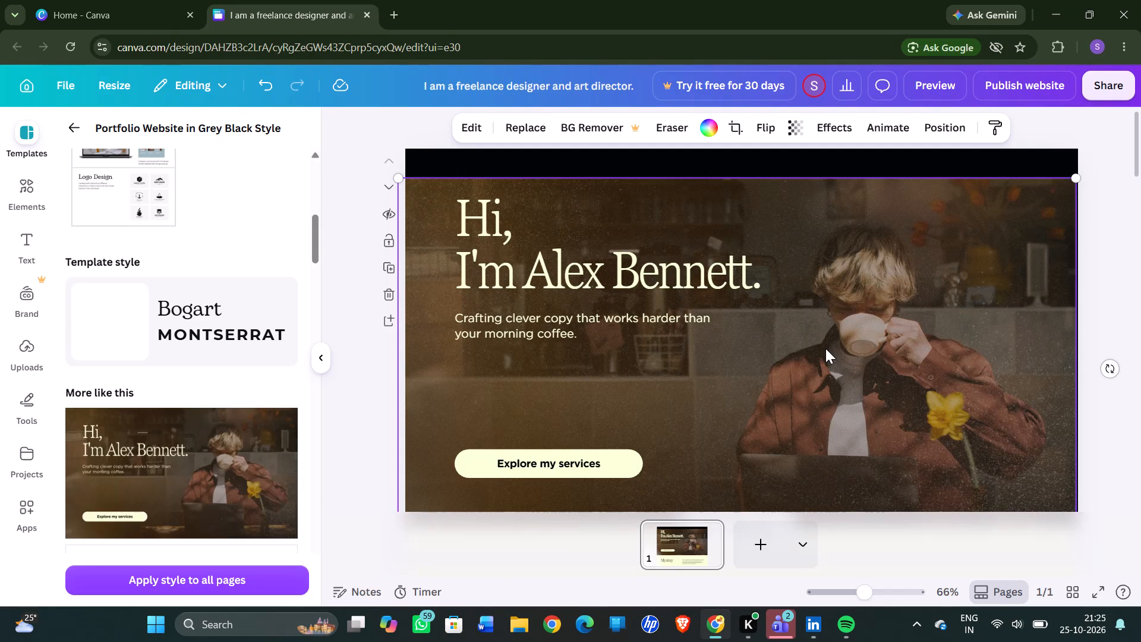
scroll(819, 347, "down", 1)
left_click(612, 221)
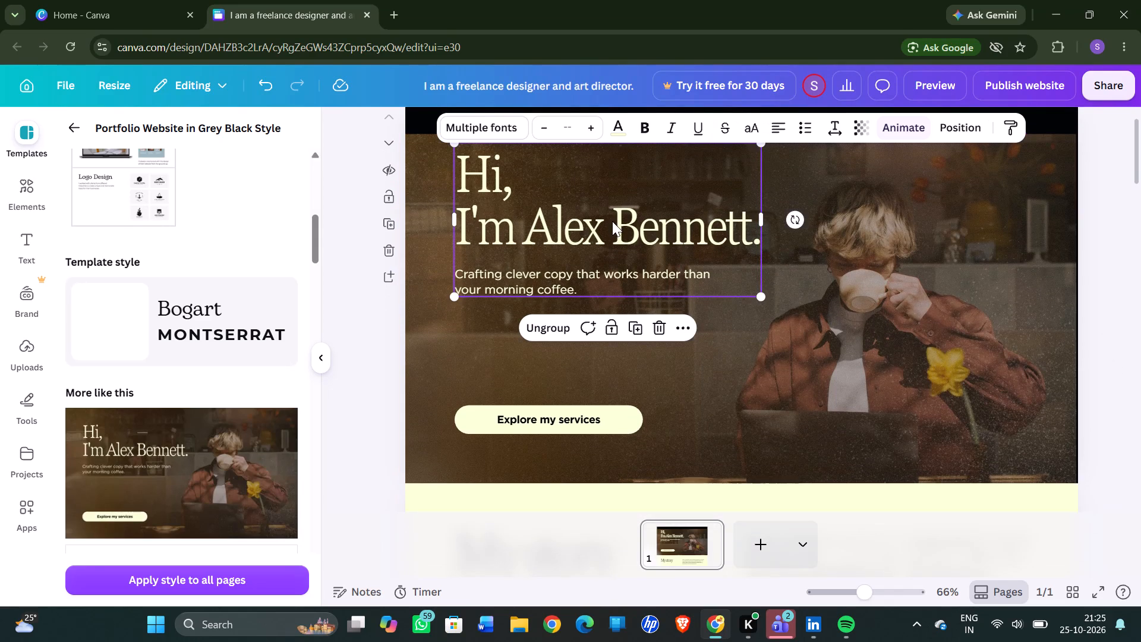
scroll(721, 234, "up", 1)
double_click(705, 276)
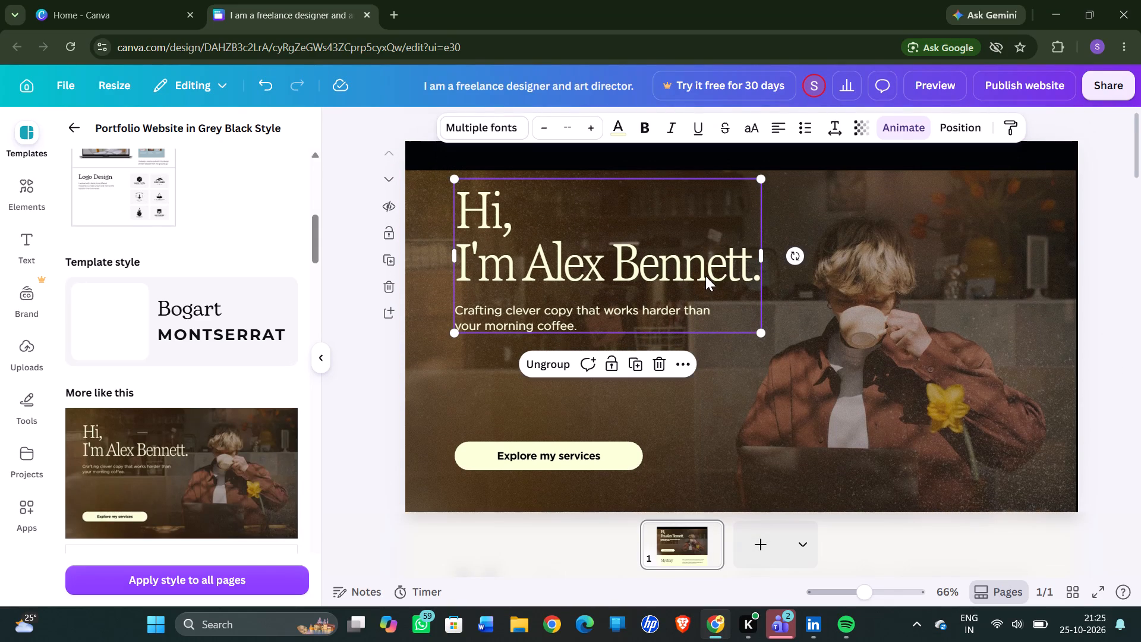
left_click(601, 269)
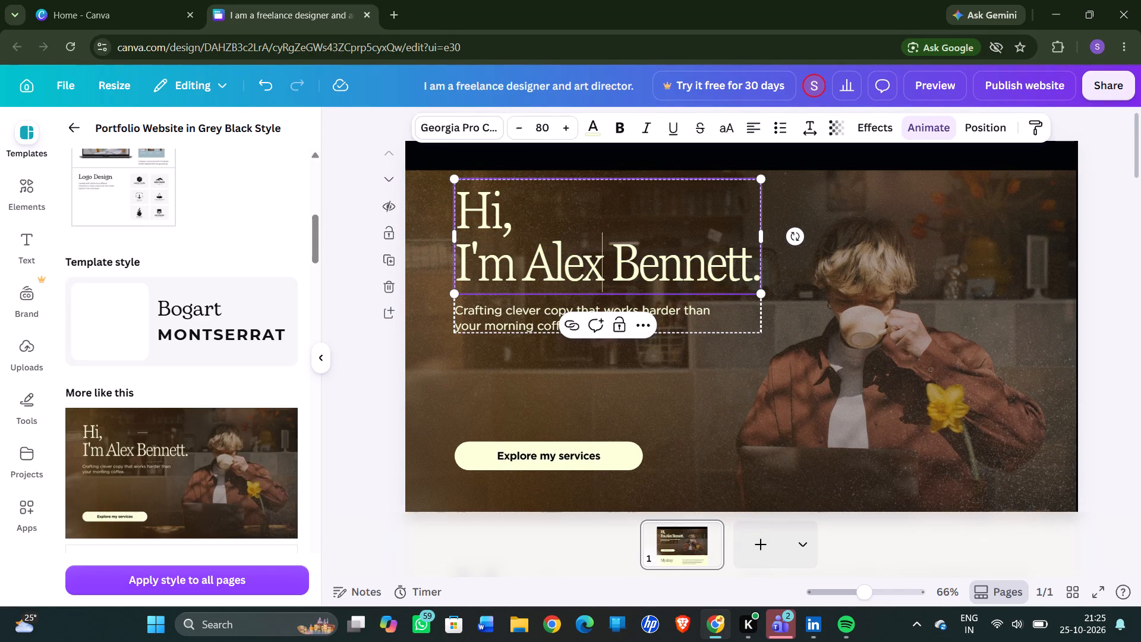
key("BackSpace")
key("BackSpace")
key("BackSpace")
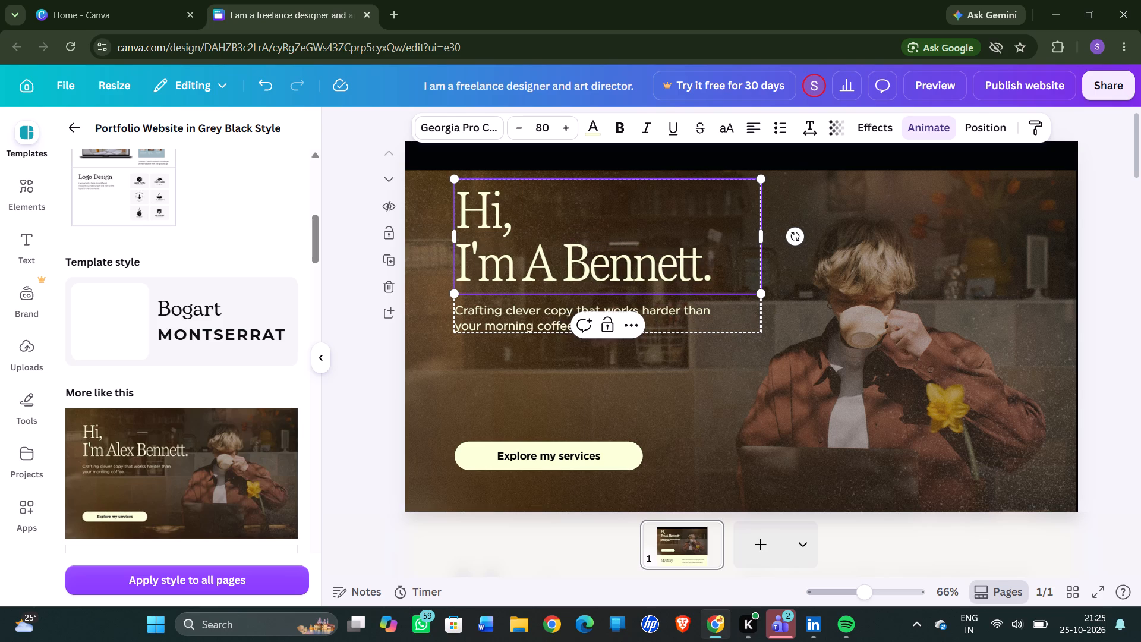
key("Right")
key("Right")
key("Right")
key("Right")
key("Right")
key("Right")
key("Right")
key("Right")
key("Right")
key("Right")
key("Right")
key("Right")
key("Right")
key("BackSpace")
key("BackSpace")
key("BackSpace")
key("BackSpace")
key("BackSpace")
key("BackSpace")
key("BackSpace")
key("BackSpace")
key("BackSpace")
key("BackSpace")
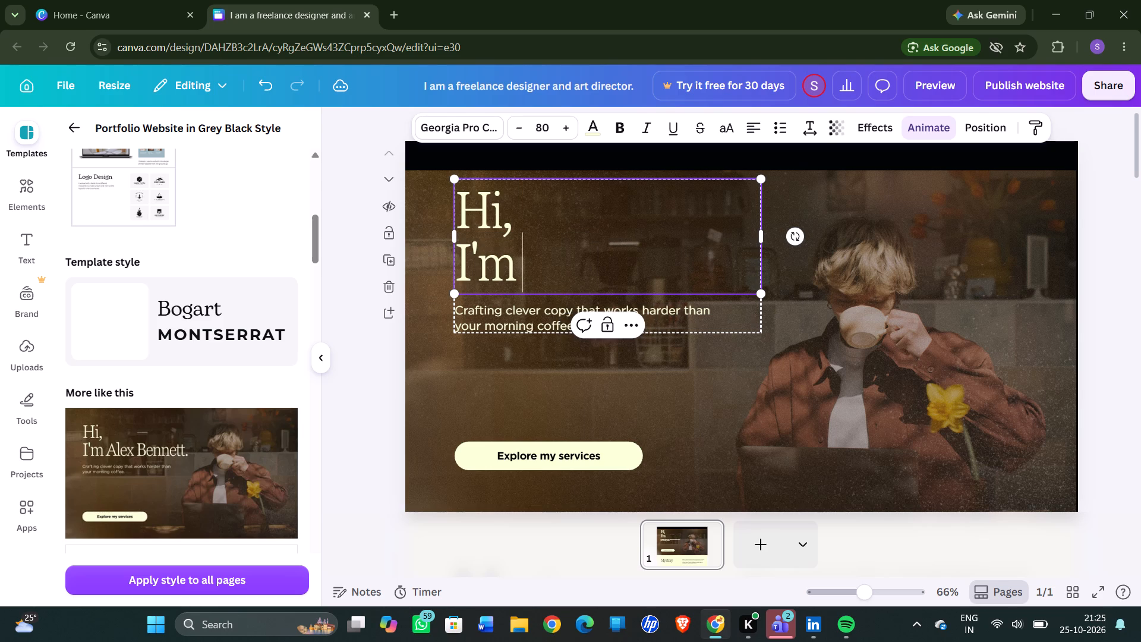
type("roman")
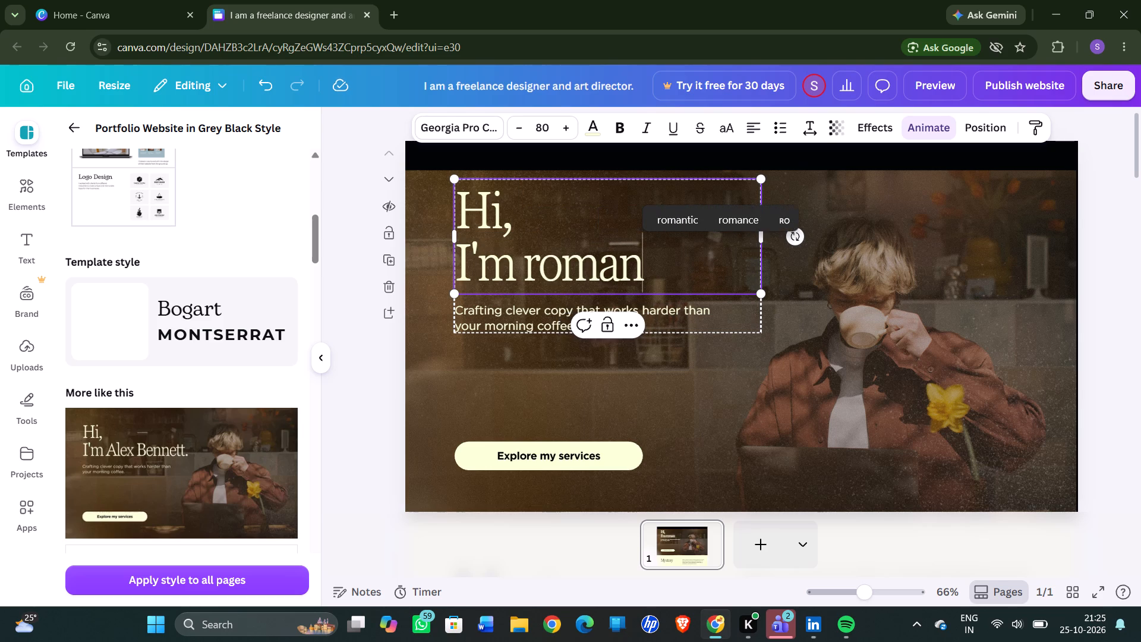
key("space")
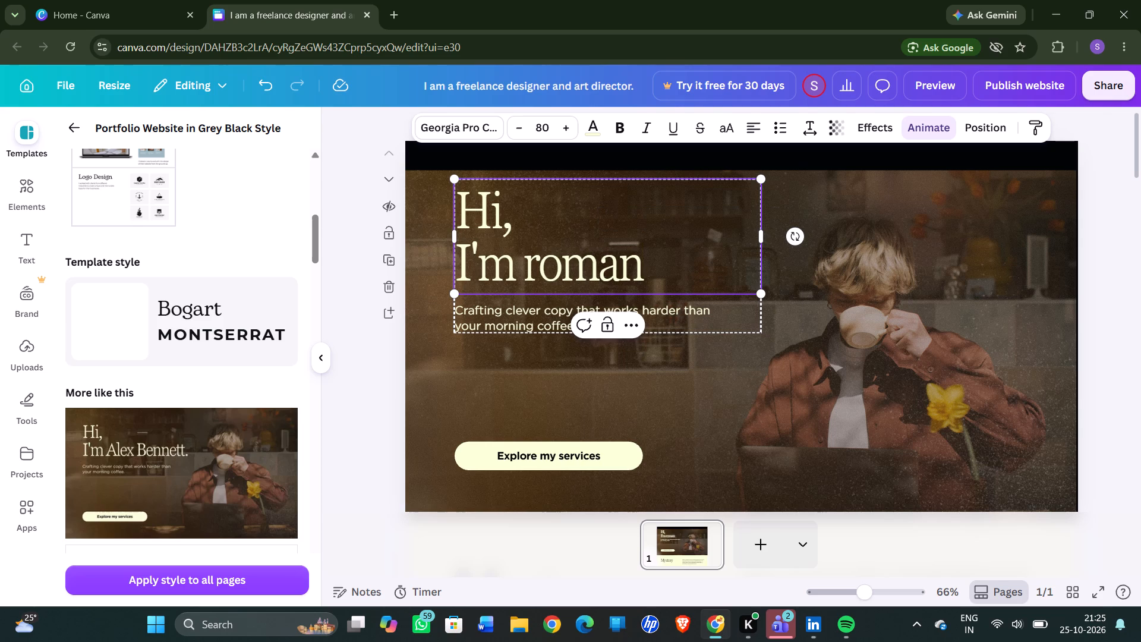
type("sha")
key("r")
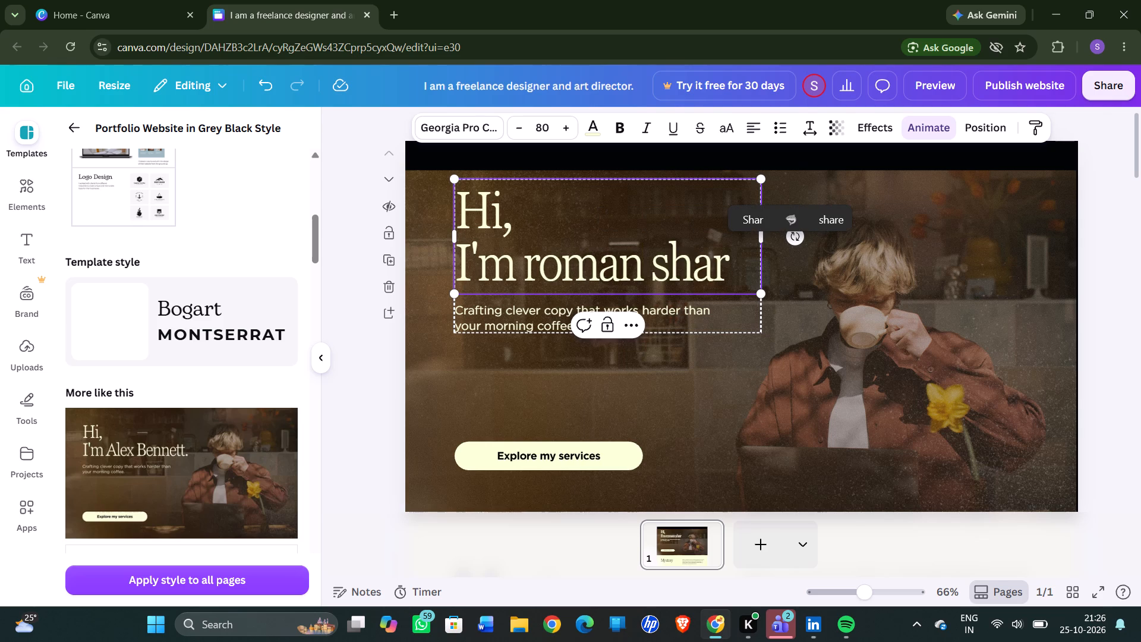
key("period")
double_click(547, 311)
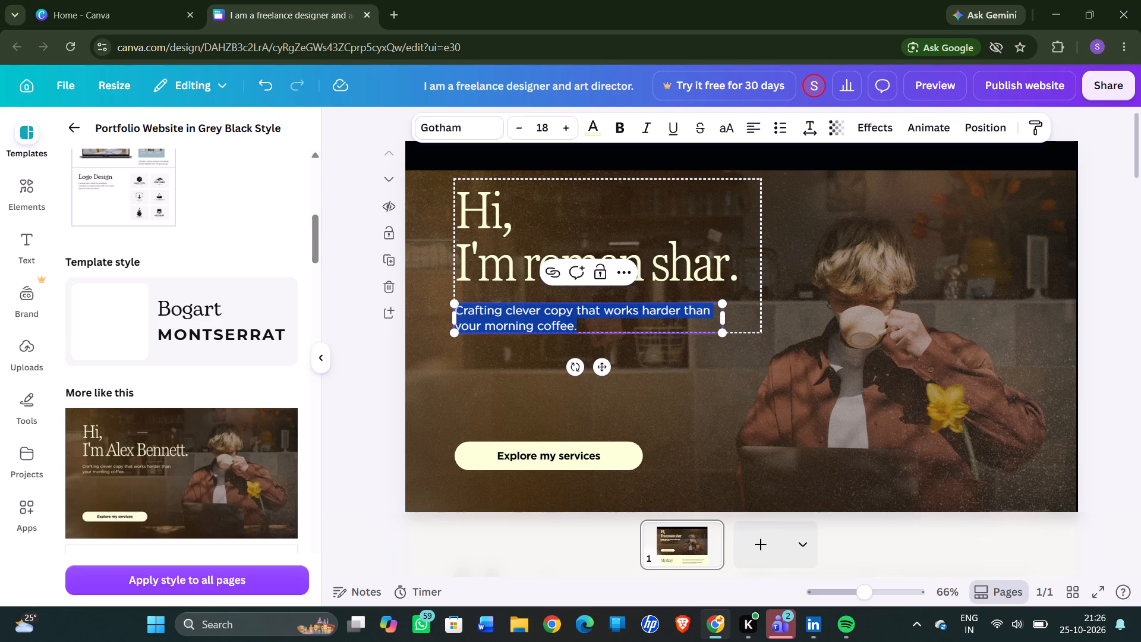
Change the hero button's label to "Explore my ideas and services".
left_click(624, 448)
scroll(720, 401, "down", 1)
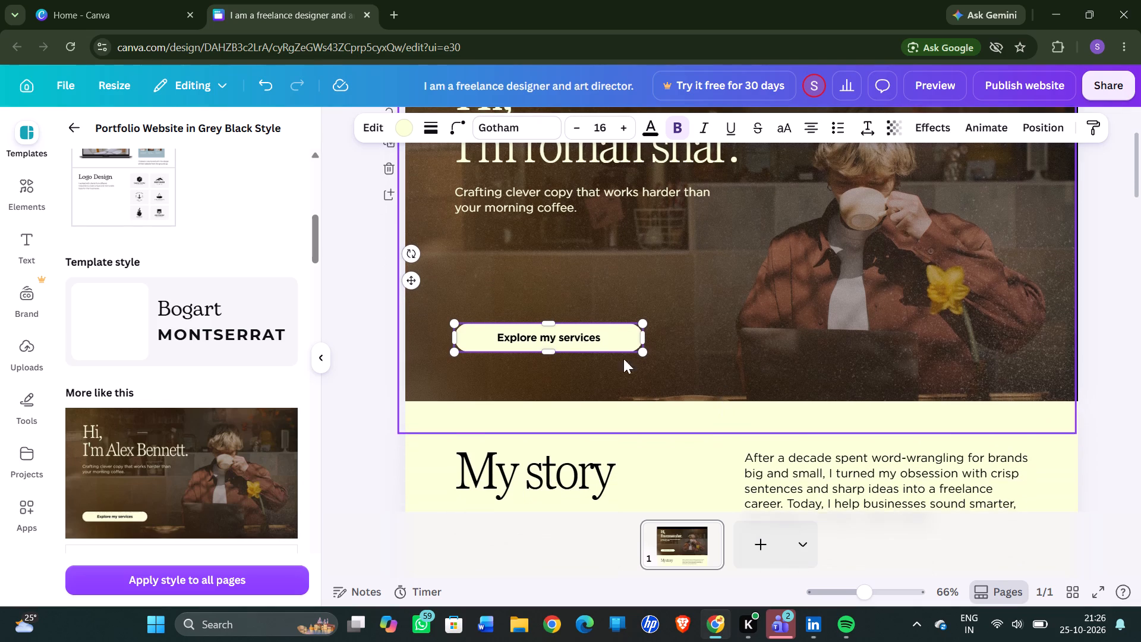
double_click(608, 335)
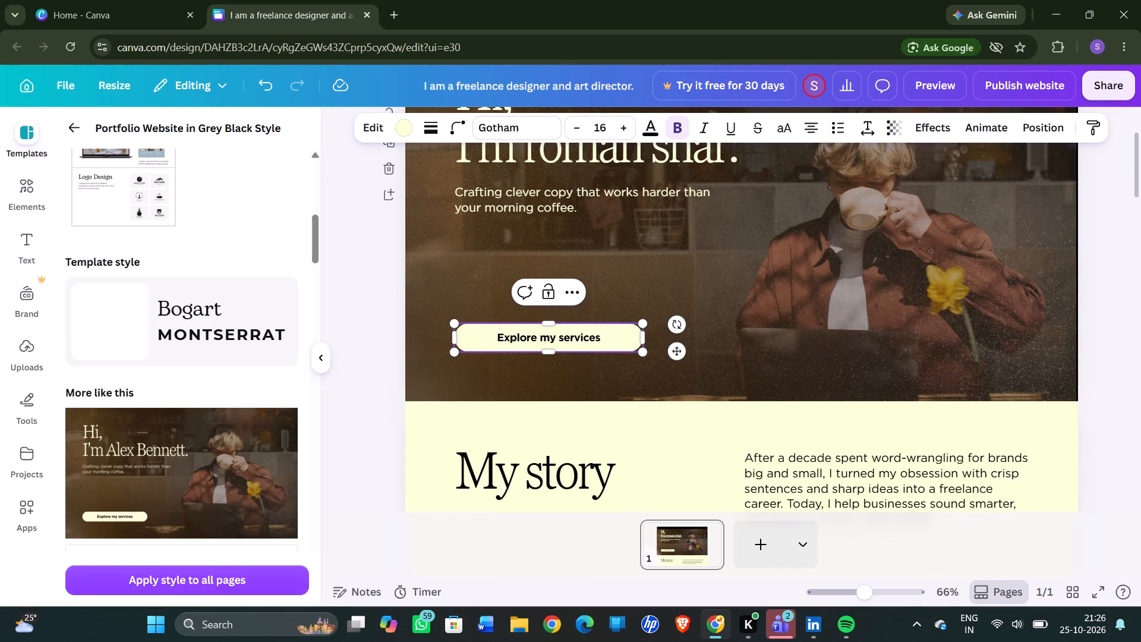
key("BackSpace")
key("BackSpace")
key("BackSpace")
key("BackSpace")
key("BackSpace")
key("BackSpace")
key("BackSpace")
key("BackSpace")
type("ideasa")
key("space")
key("BackSpace")
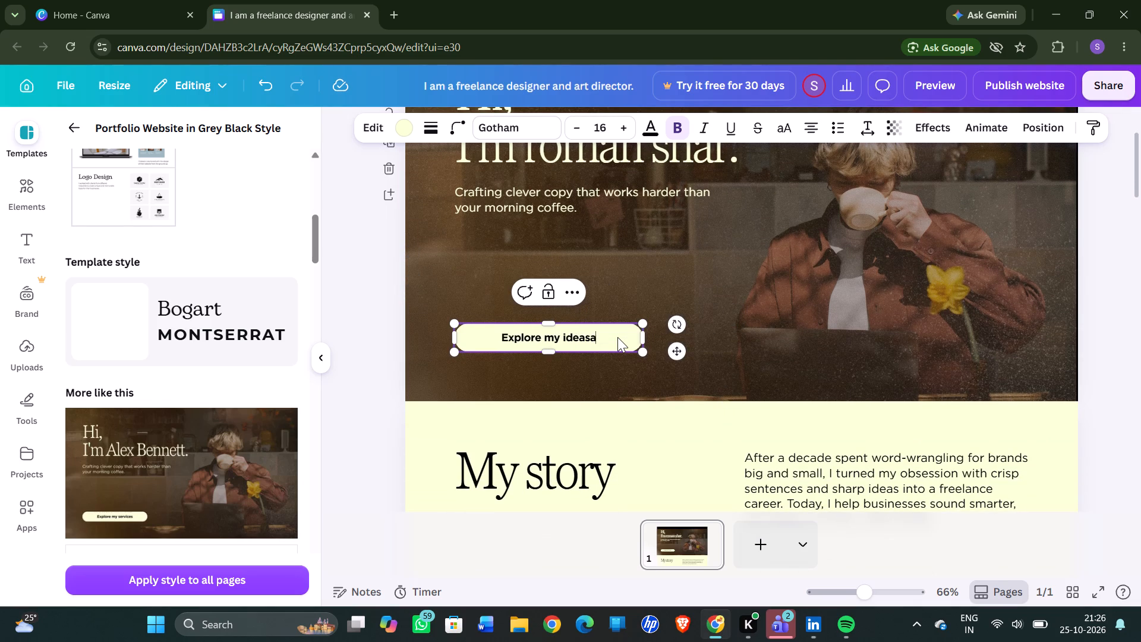
key("space")
key("BackSpace")
key("BackSpace")
key("space")
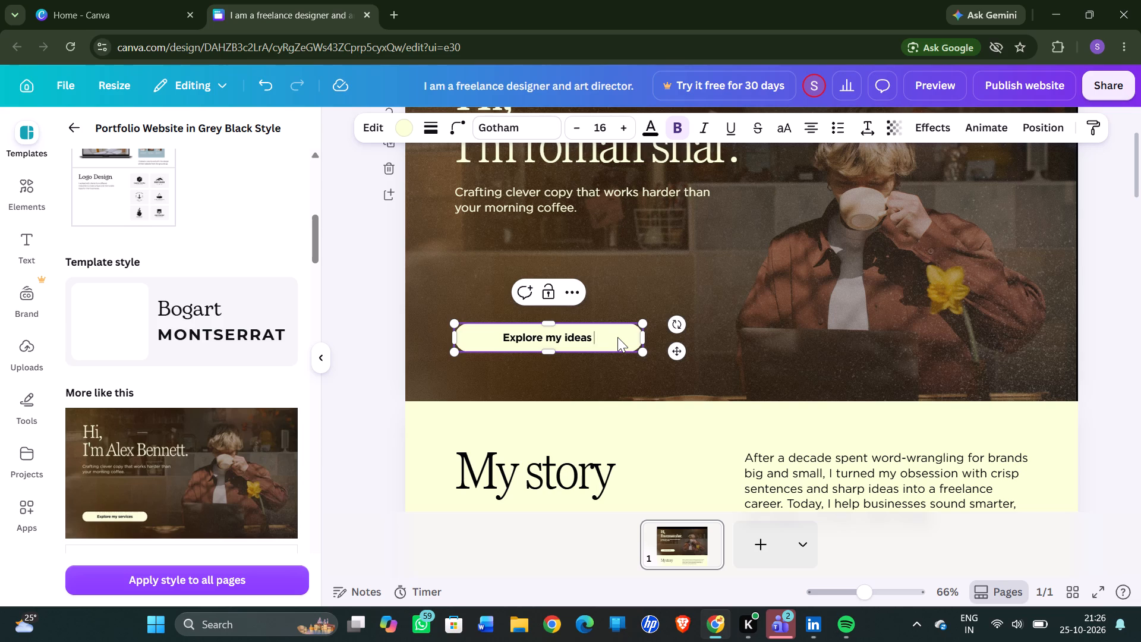
type("and services")
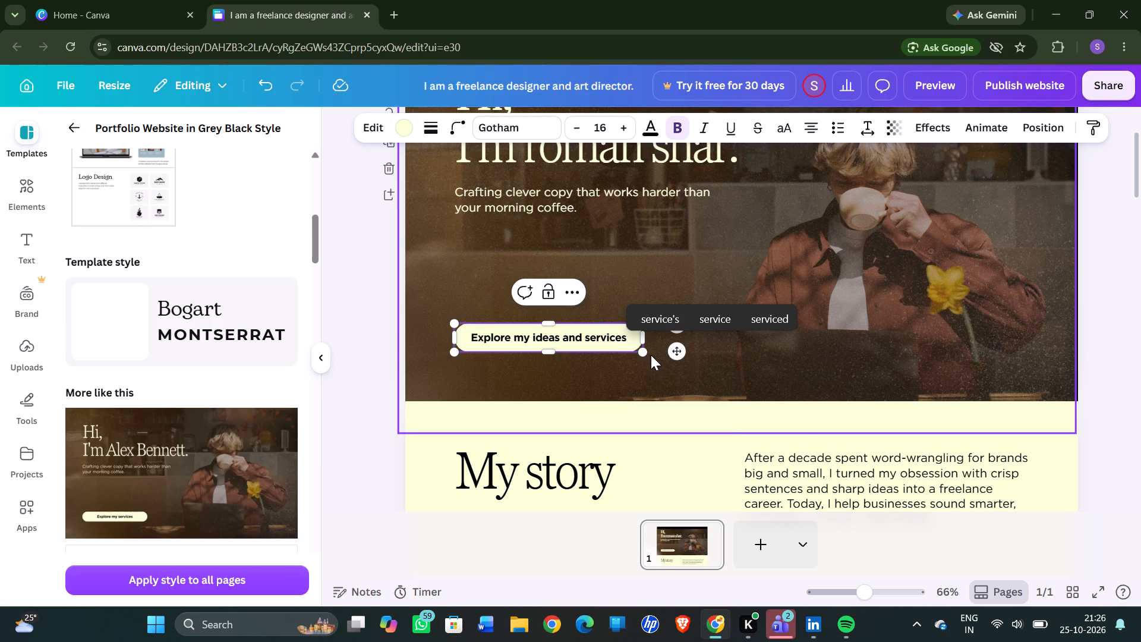
Examine the "My story" paragraph and the "Brand voice development" description in the "What I can do for you" section.
scroll(651, 355, "down", 1)
left_click(773, 363)
double_click(848, 338)
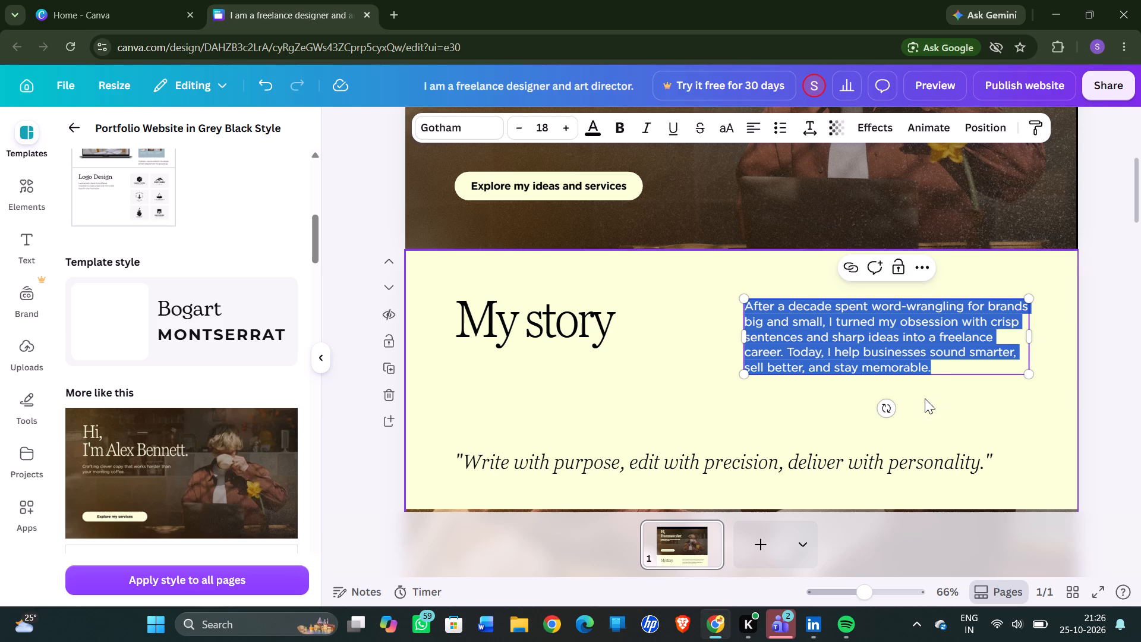
scroll(925, 404, "down", 2)
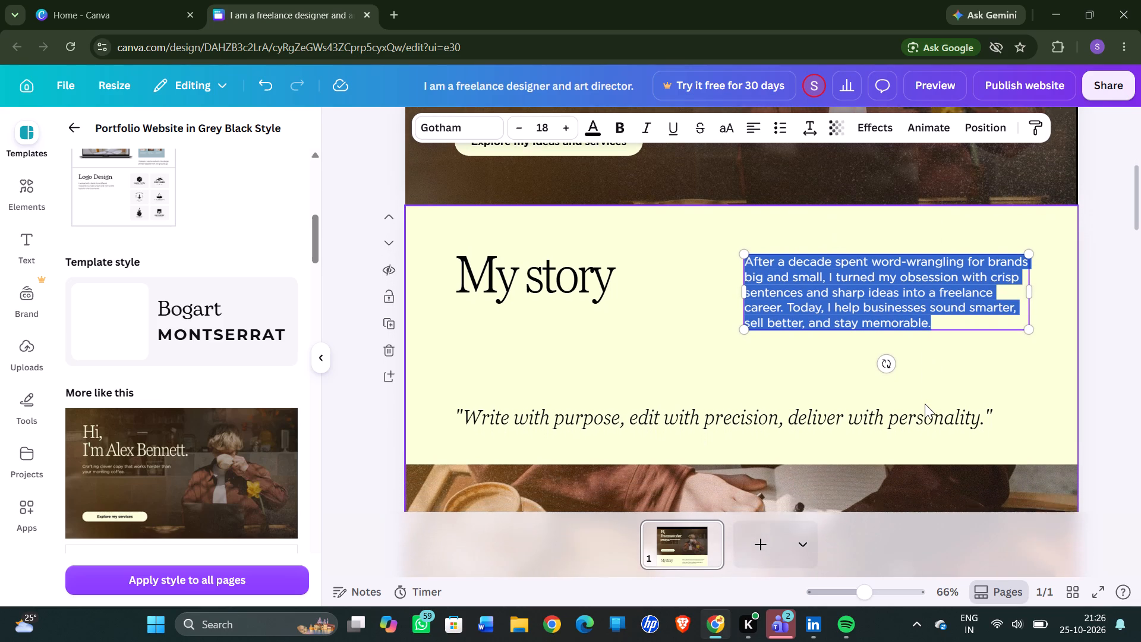
scroll(925, 404, "down", 3)
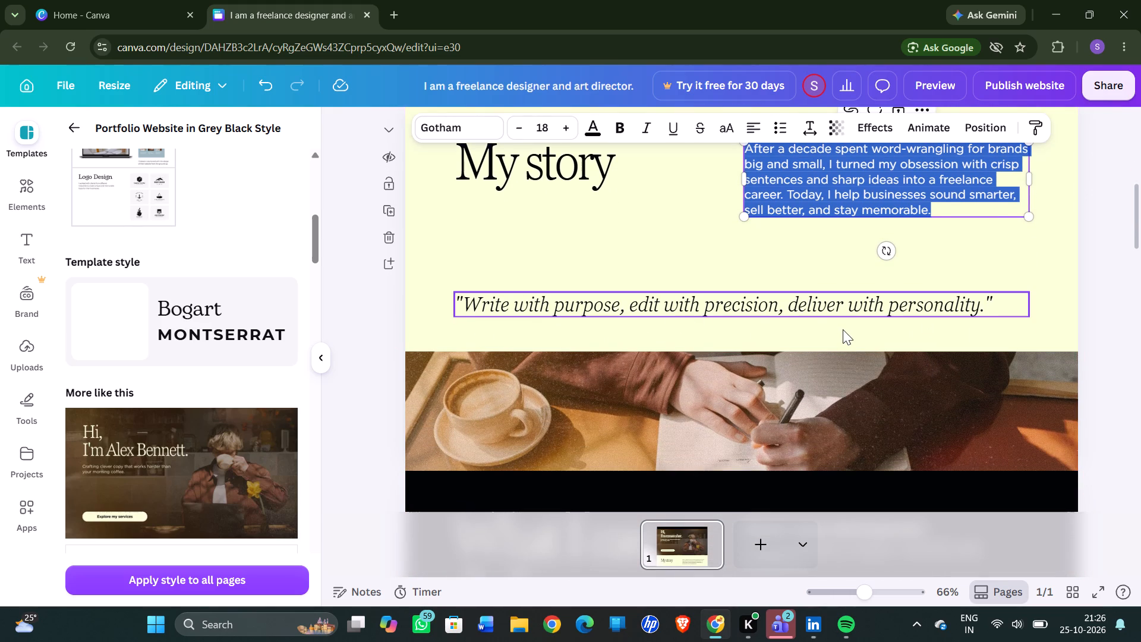
scroll(843, 329, "down", 3)
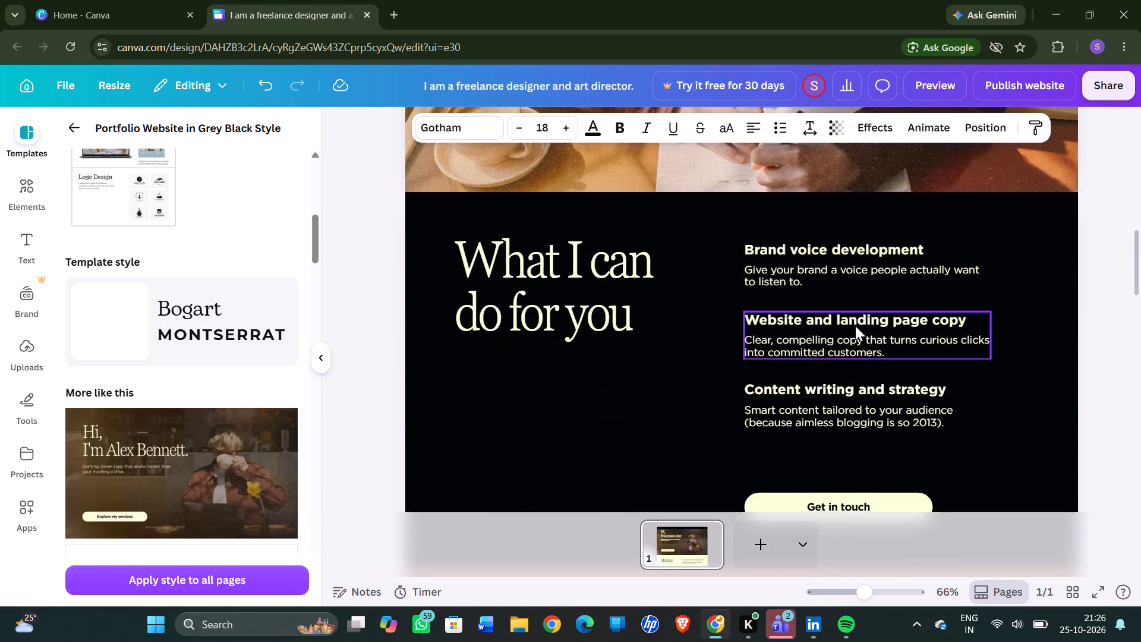
double_click(834, 262)
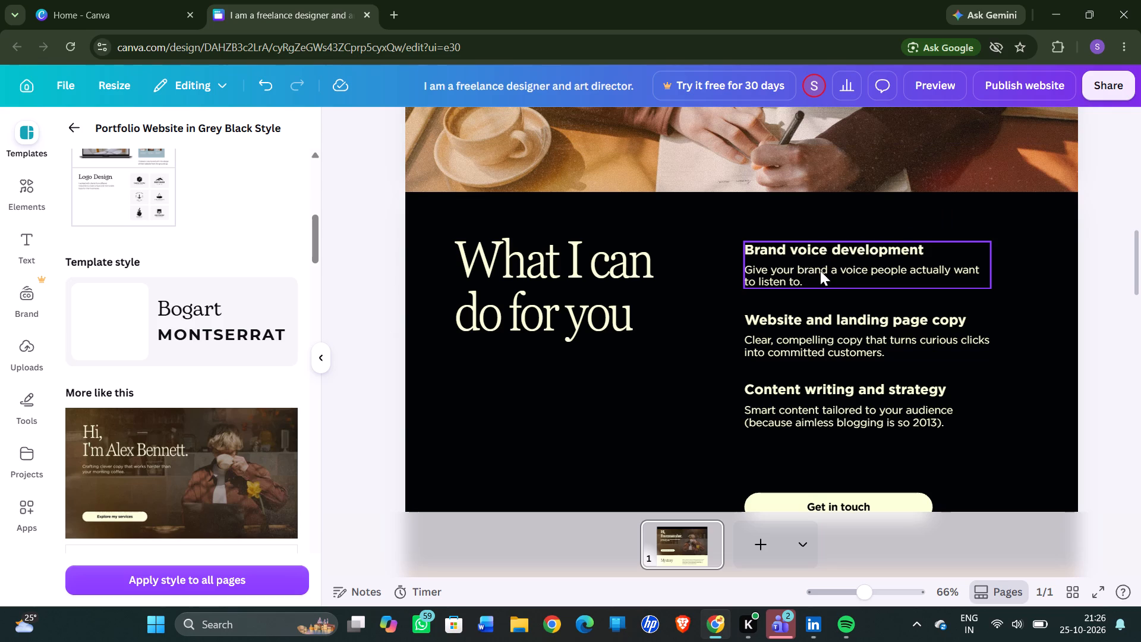
double_click(822, 279)
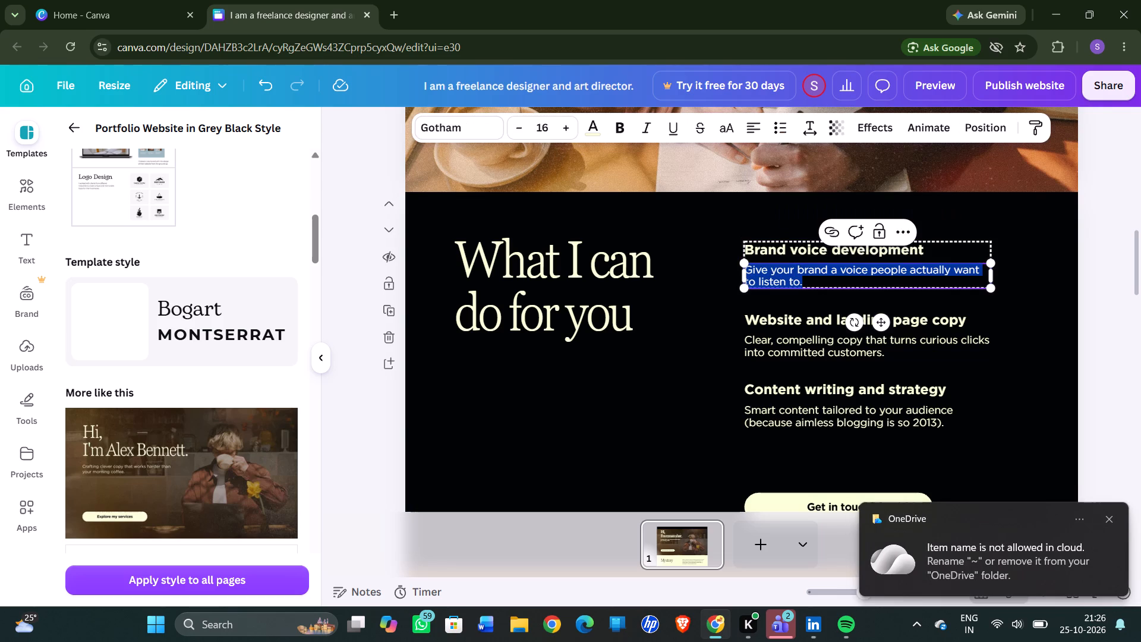
left_click(843, 372)
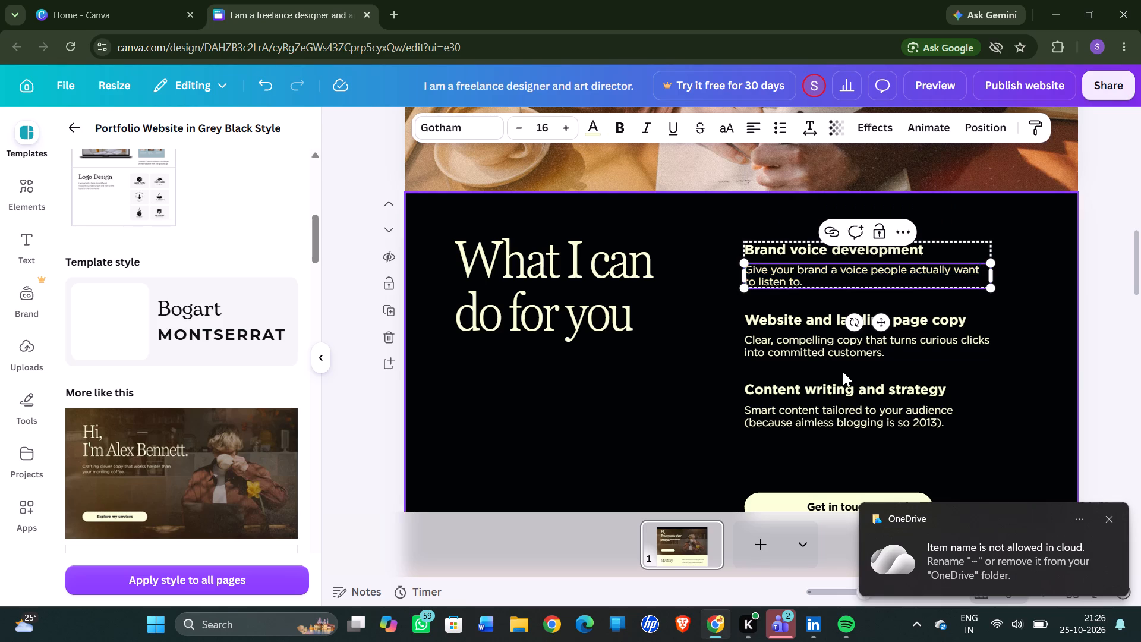
Replace the description under "Website and landing page copy" with "i will develop a sharp and attrective landing page".
double_click(866, 342)
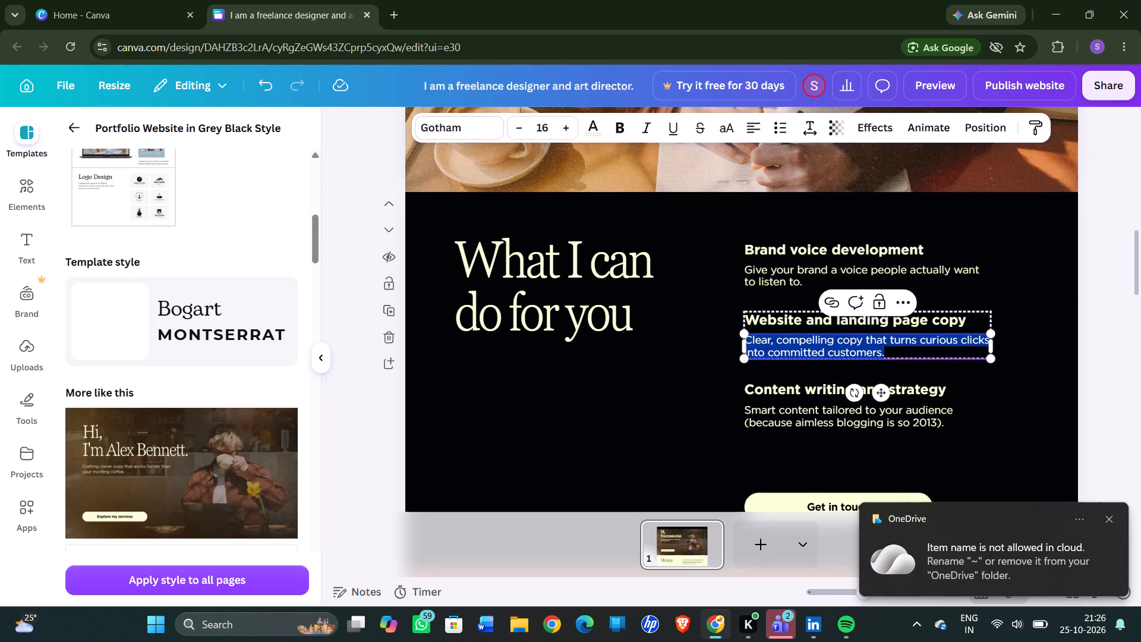
key("BackSpace")
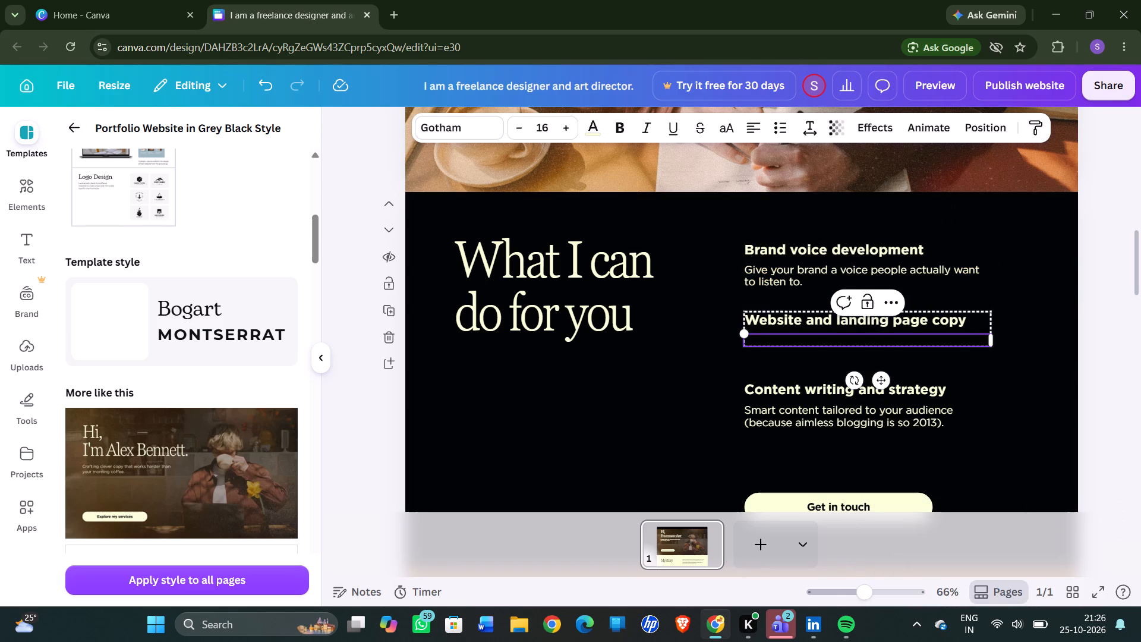
type("i will develop")
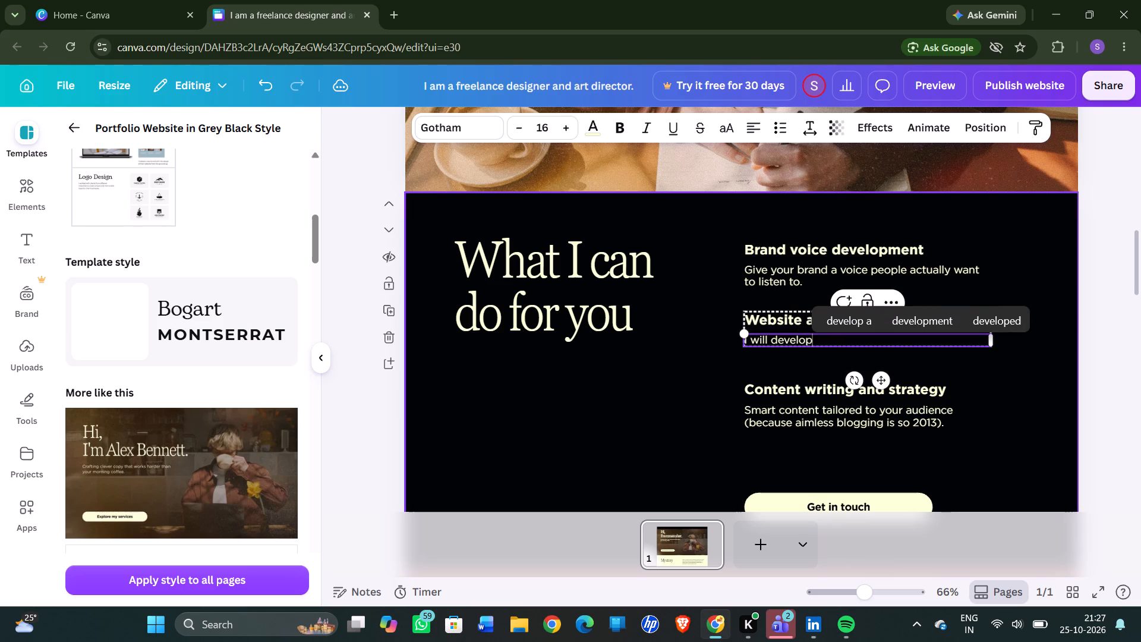
key("space")
type("a sharp and attrective landing page")
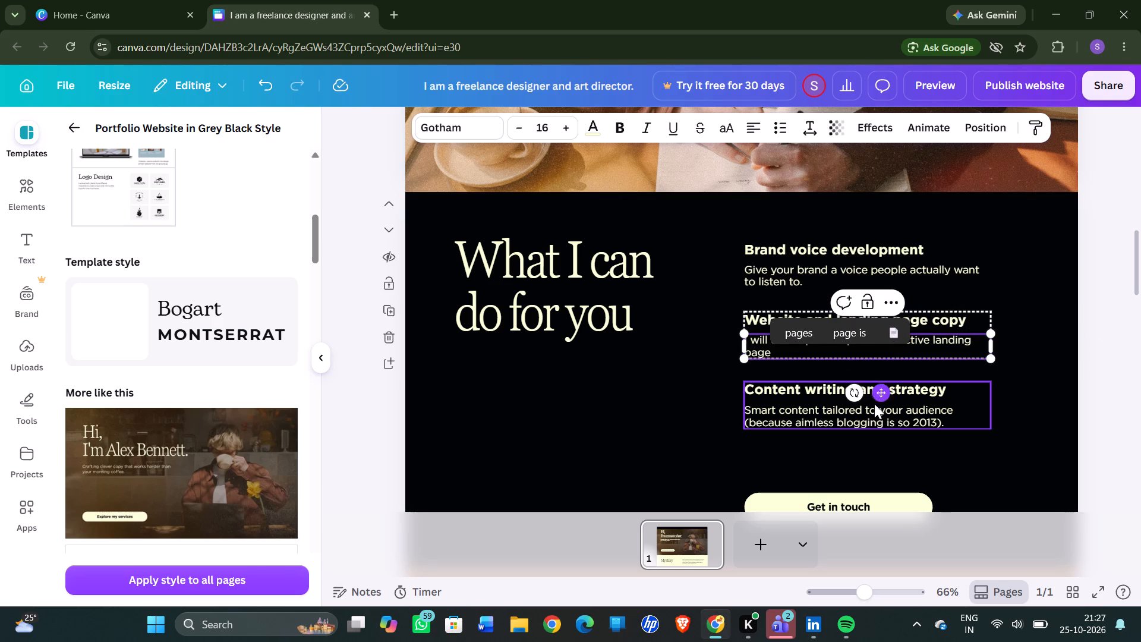
left_click(970, 385)
double_click(970, 385)
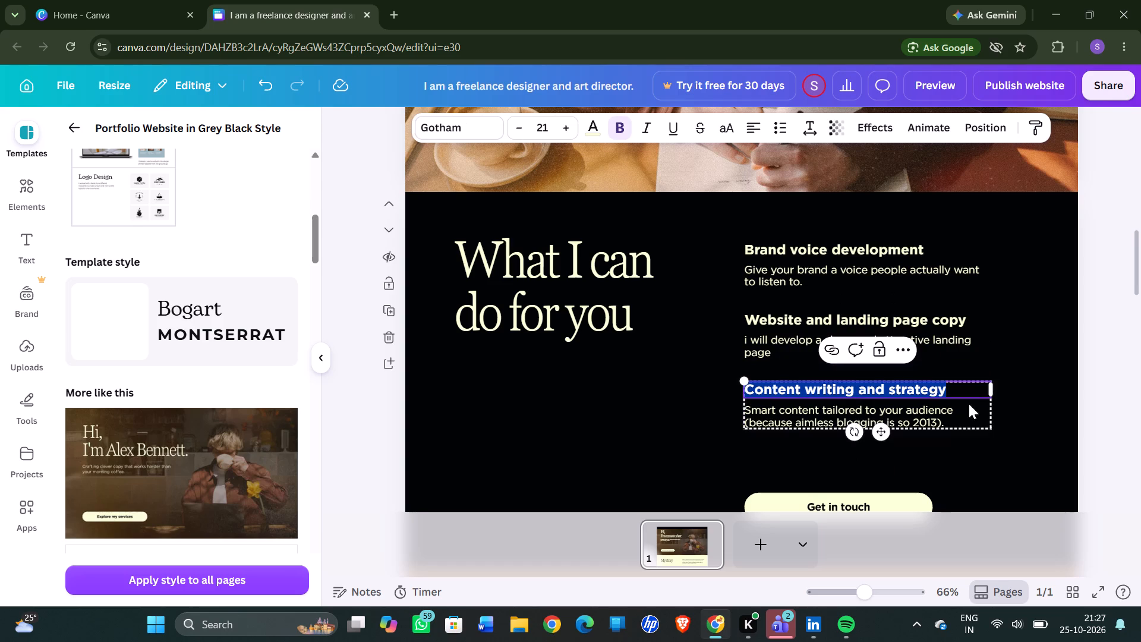
left_click(980, 329)
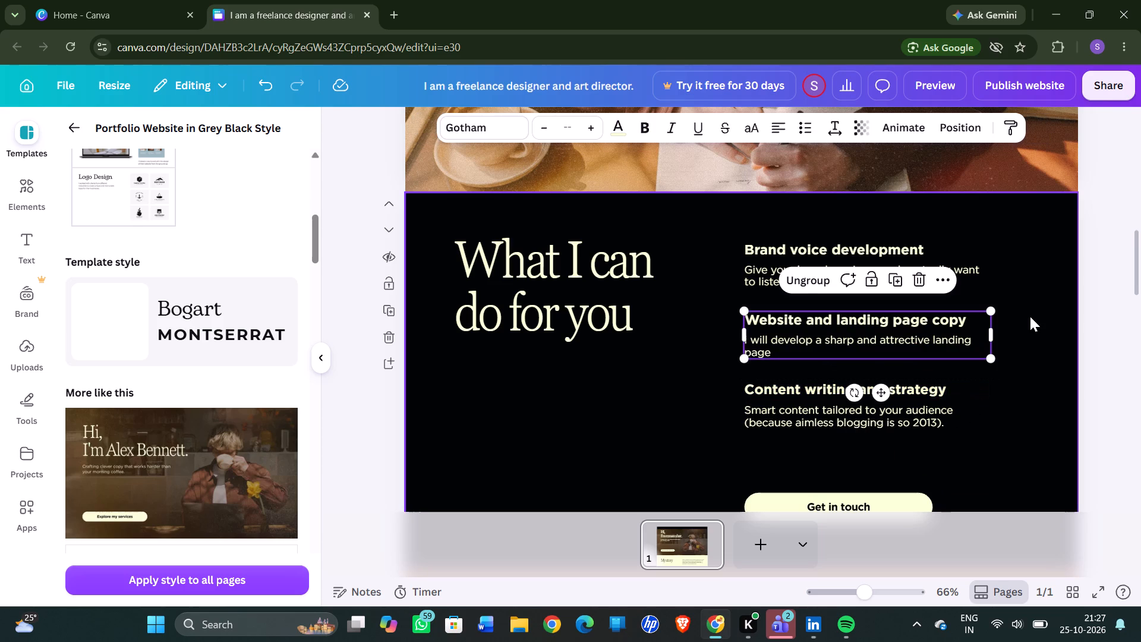
left_click(1030, 316)
Review the page's remaining sections, from the projects and client testimonials down to the contact form and footer.
scroll(1030, 316, "up", 2)
scroll(1030, 316, "down", 1)
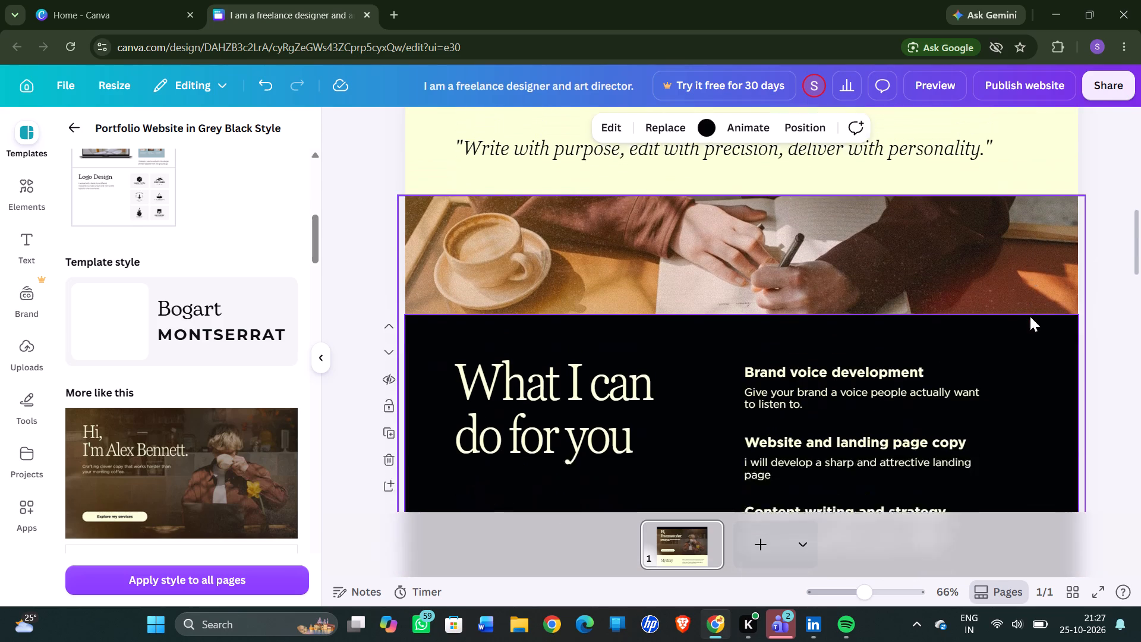
scroll(1030, 316, "down", 1)
scroll(1030, 316, "up", 1)
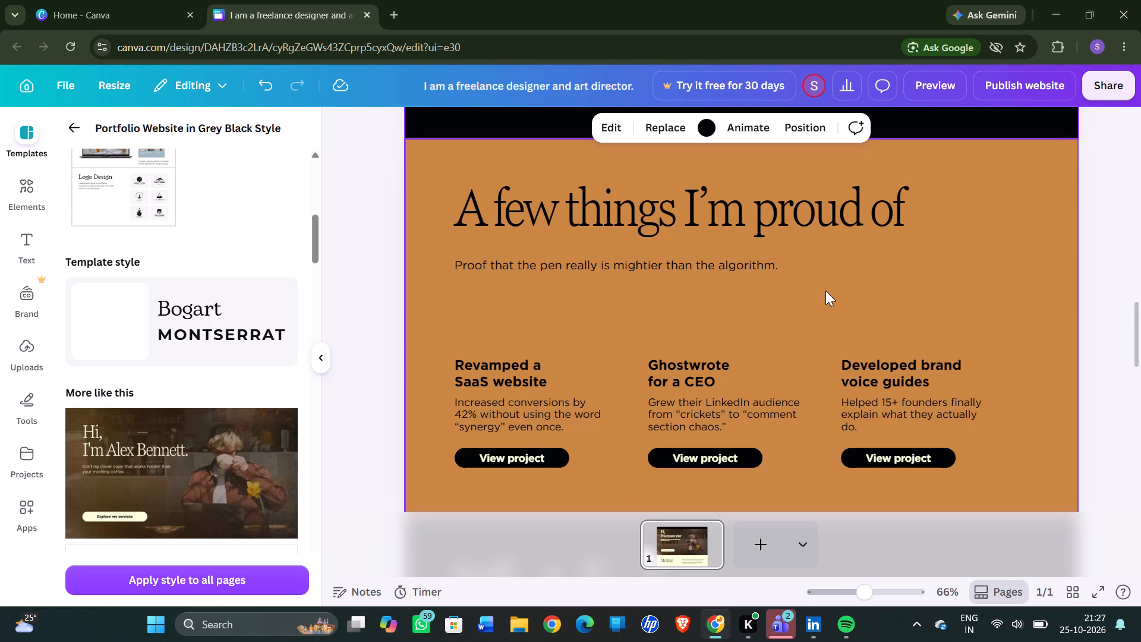
scroll(825, 291, "down", 2)
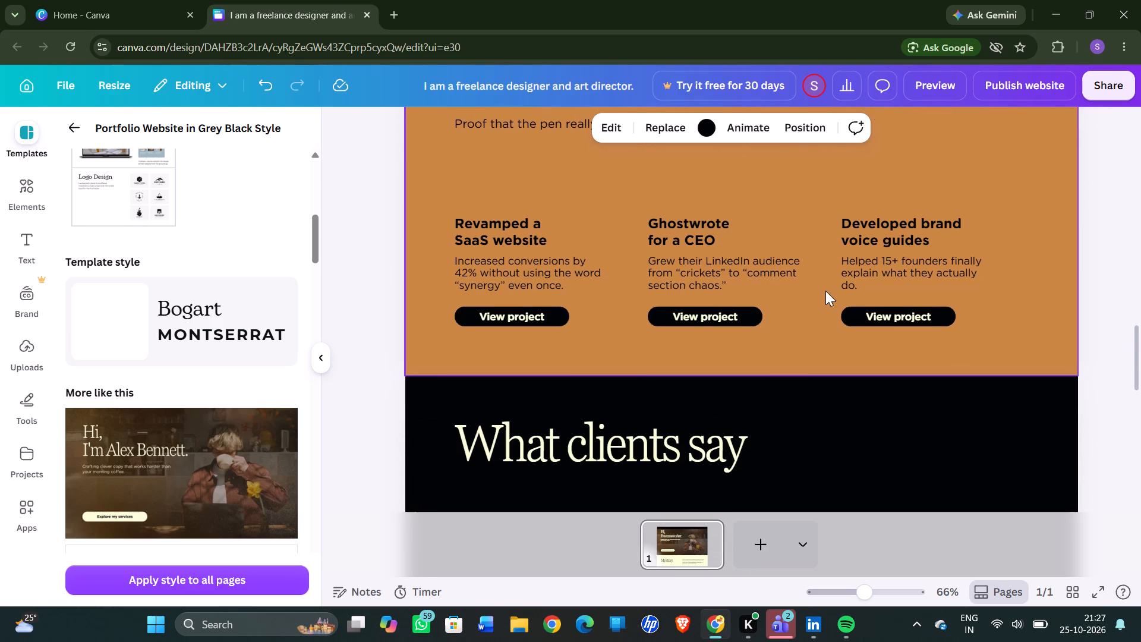
scroll(825, 291, "down", 1)
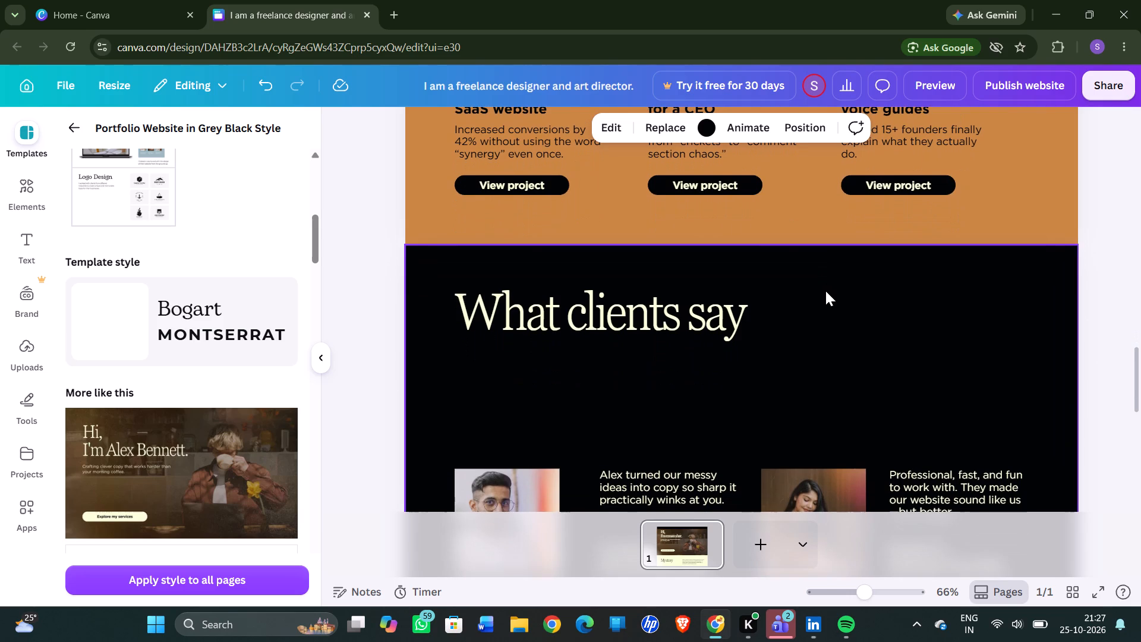
scroll(825, 291, "down", 2)
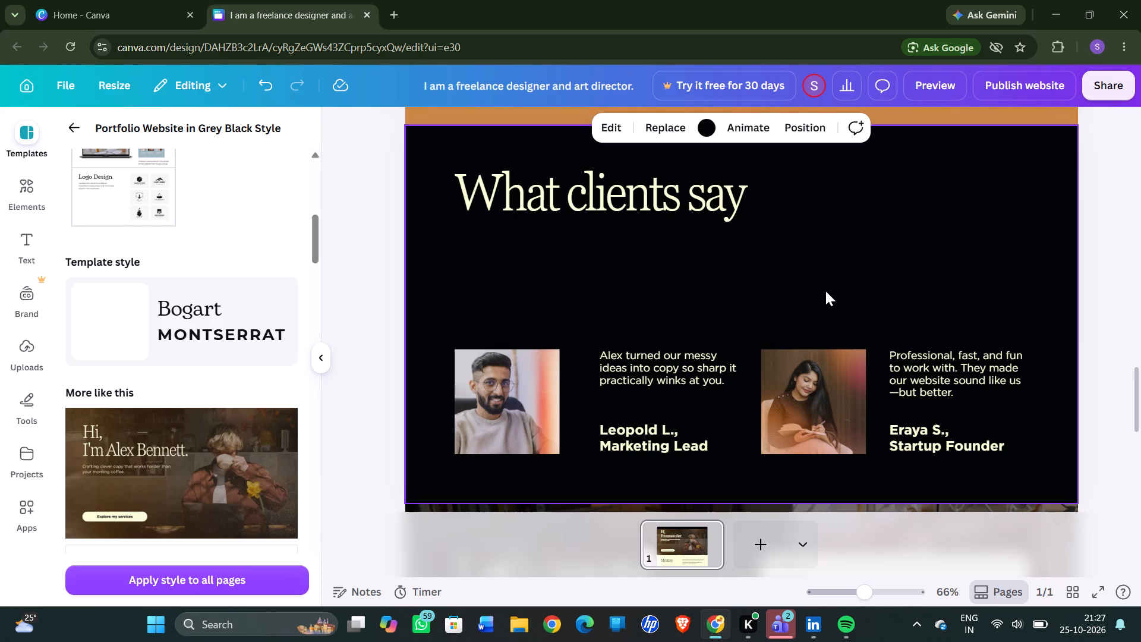
scroll(825, 291, "down", 1)
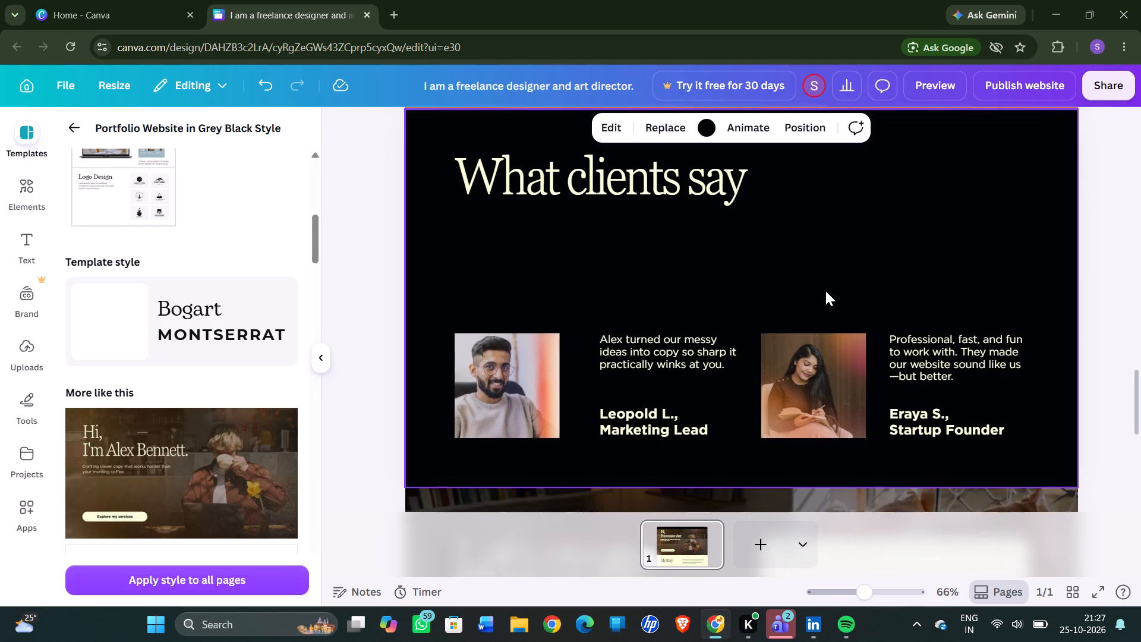
scroll(825, 291, "down", 1)
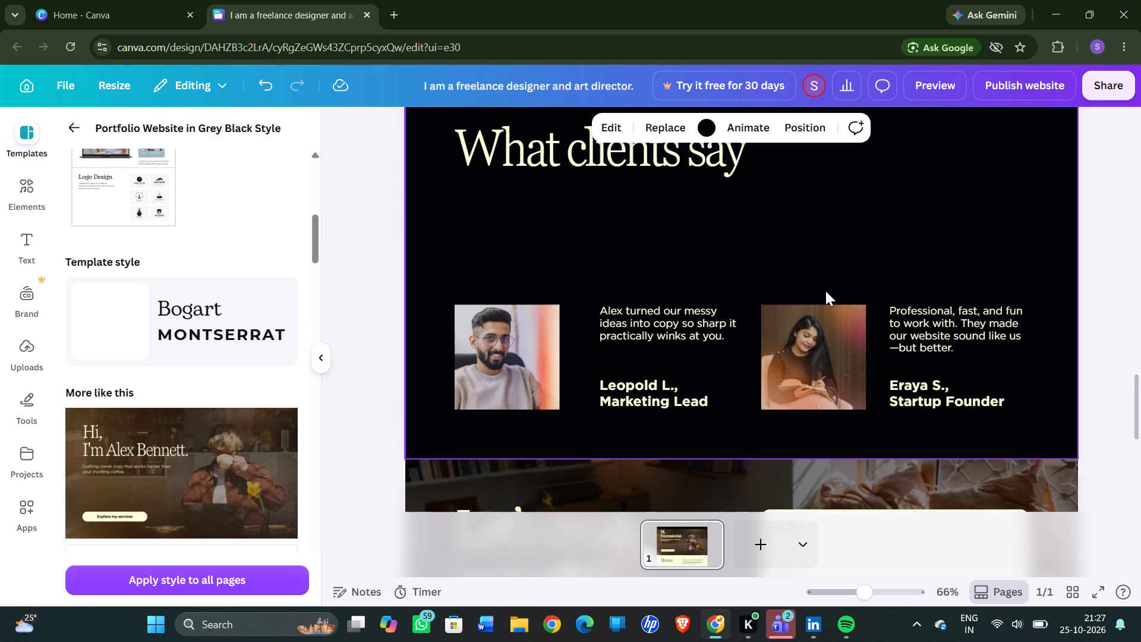
scroll(825, 291, "down", 3)
scroll(825, 291, "up", 1)
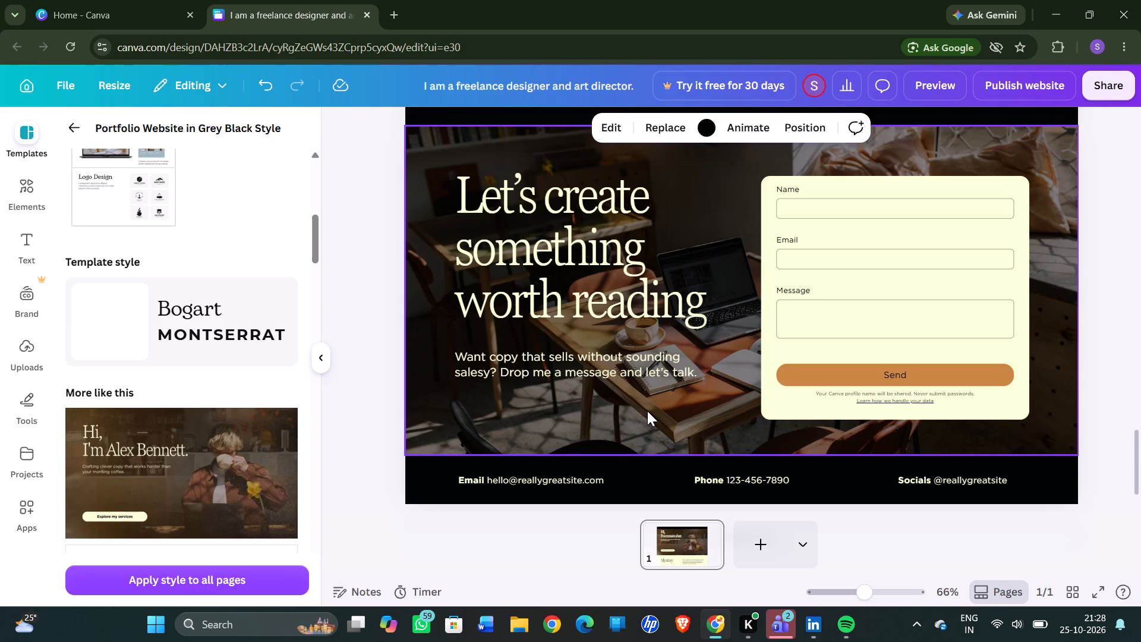
scroll(647, 411, "down", 2)
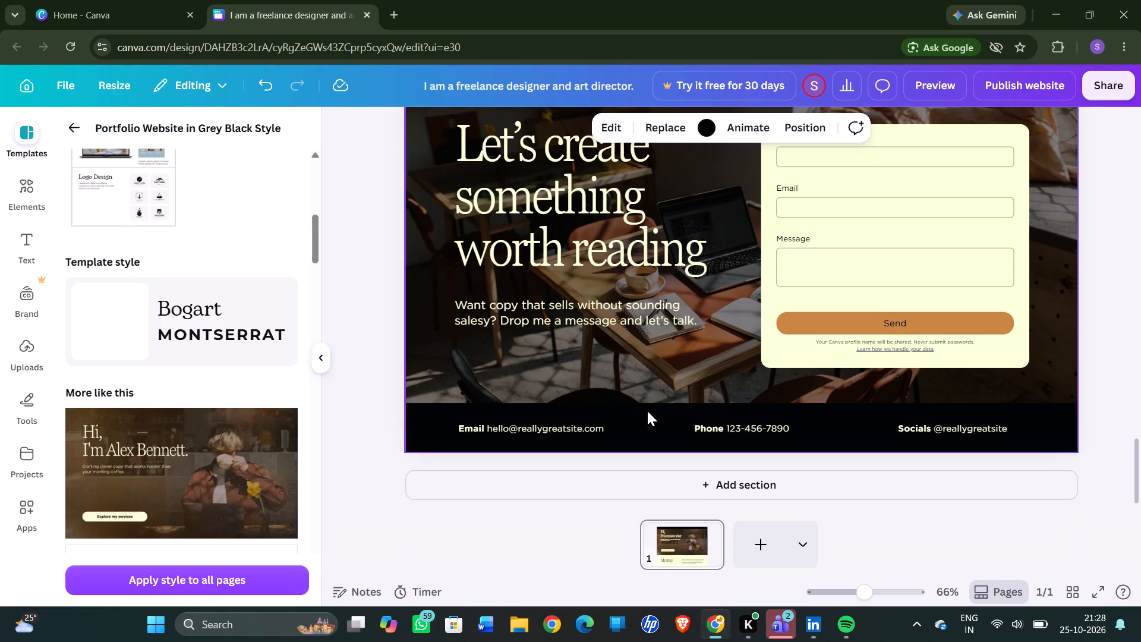
In the italic quote of the "My story" section, replace the word "purpose" with "idea".
scroll(647, 411, "up", 4)
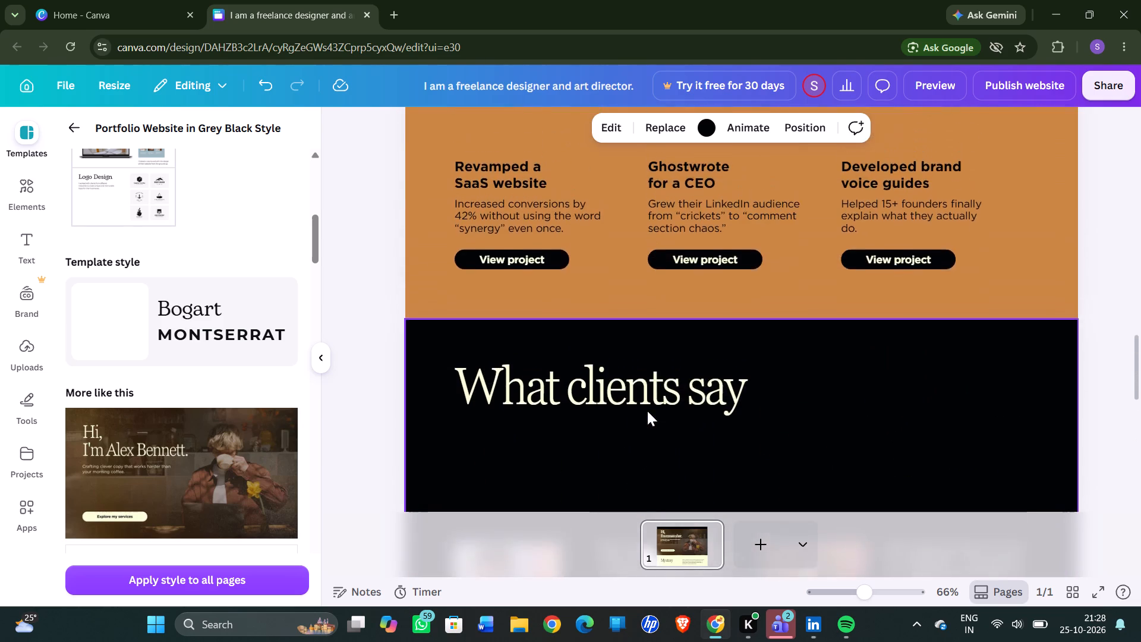
scroll(647, 411, "up", 1)
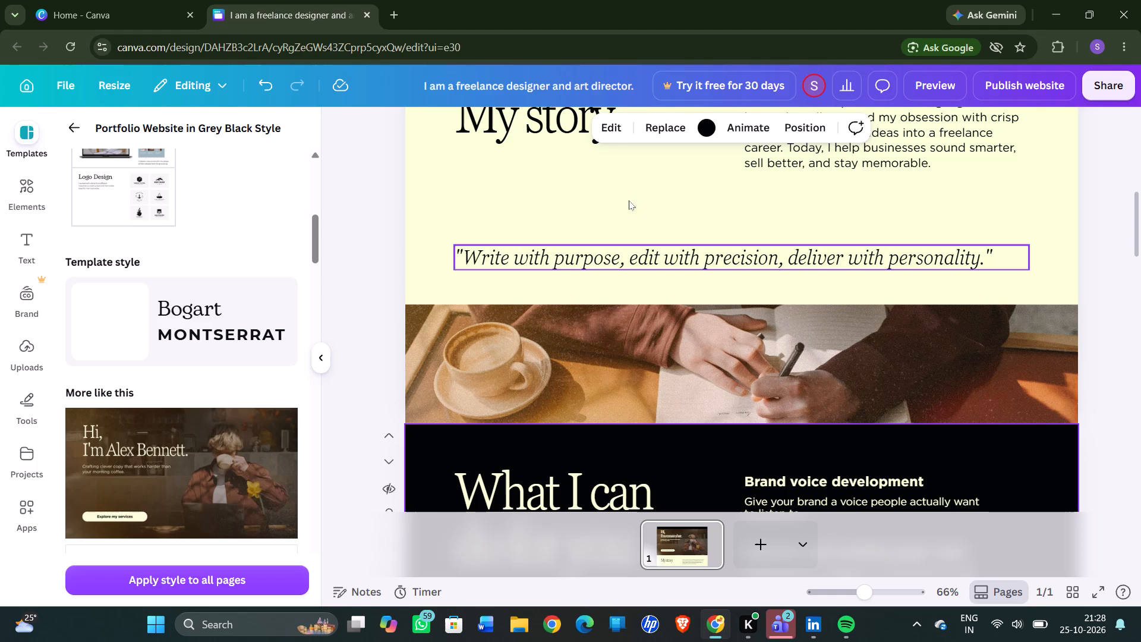
double_click(600, 262)
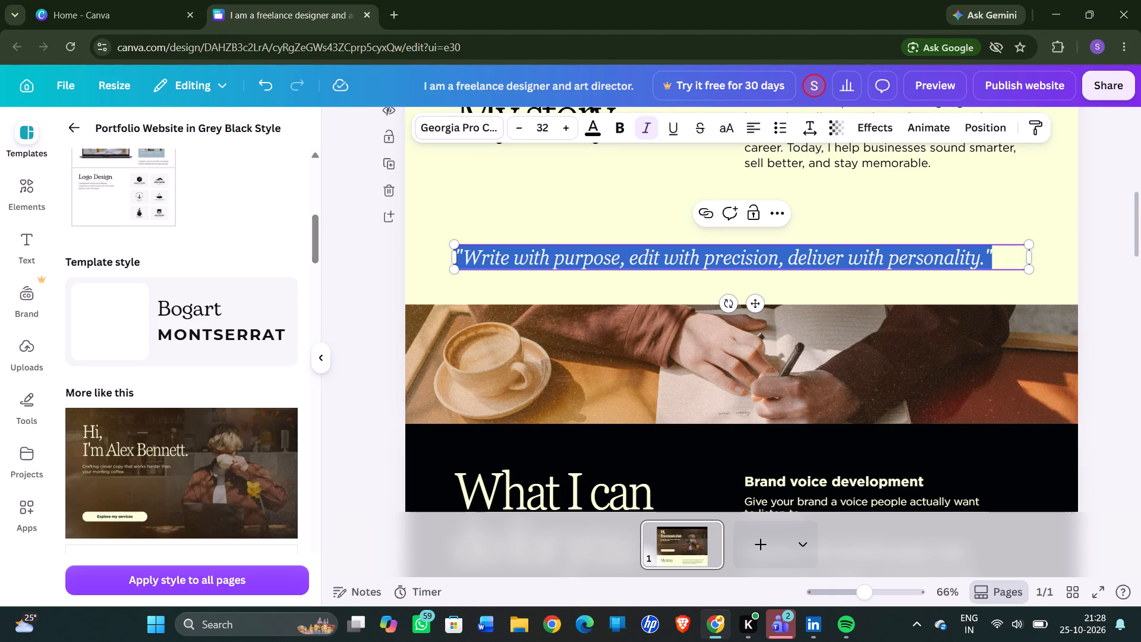
left_click(621, 259)
key("BackSpace")
key("BackSpace")
key("BackSpace")
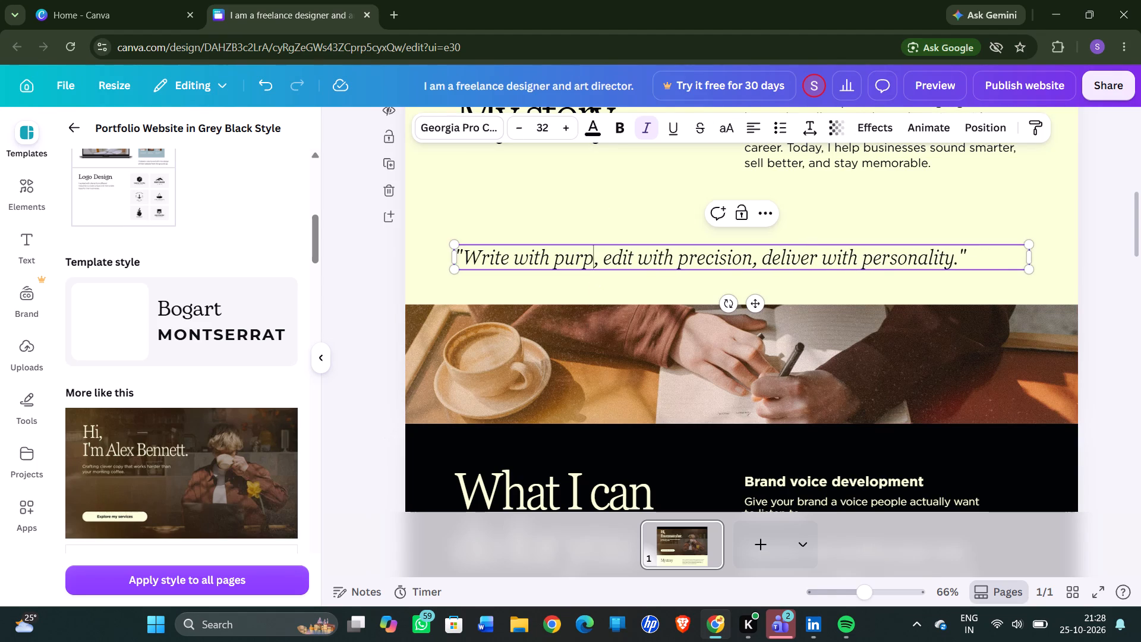
key("BackSpace")
key("BackSpace")
key("BackSpace")
key("BackSpace")
type("idea")
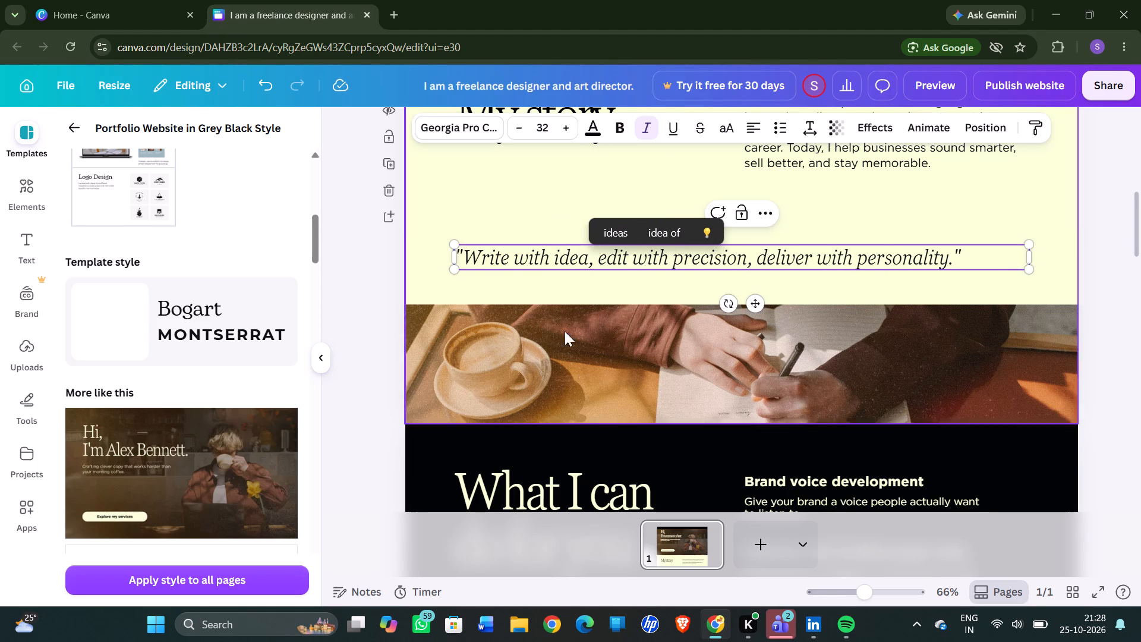
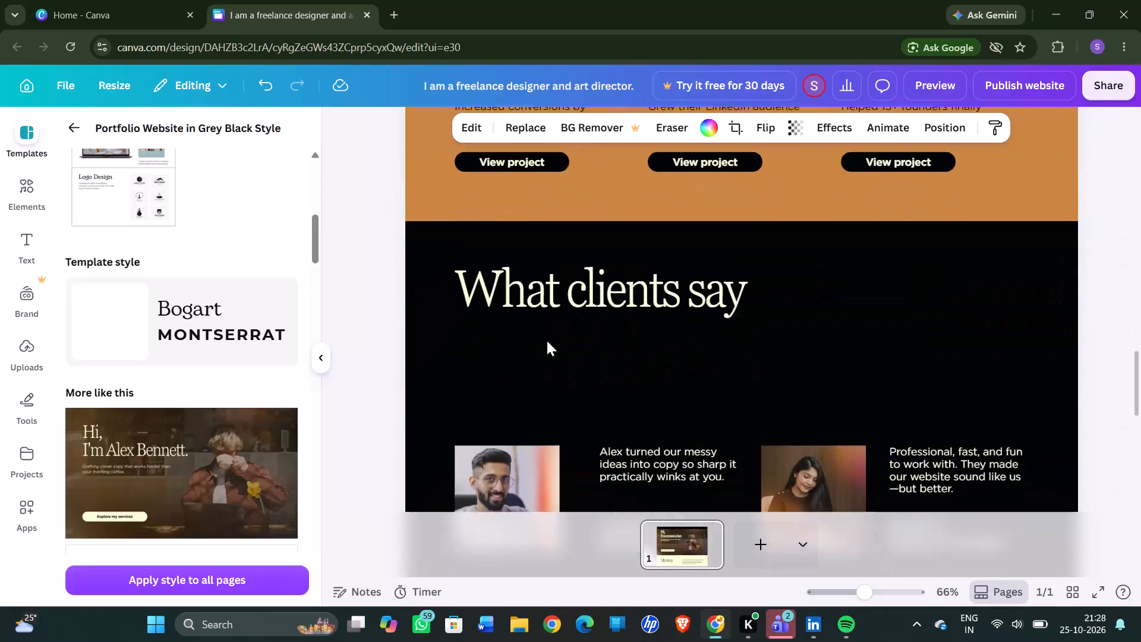
Apply the Echo effect to the hero section's background photo.
scroll(547, 341, "down", 2)
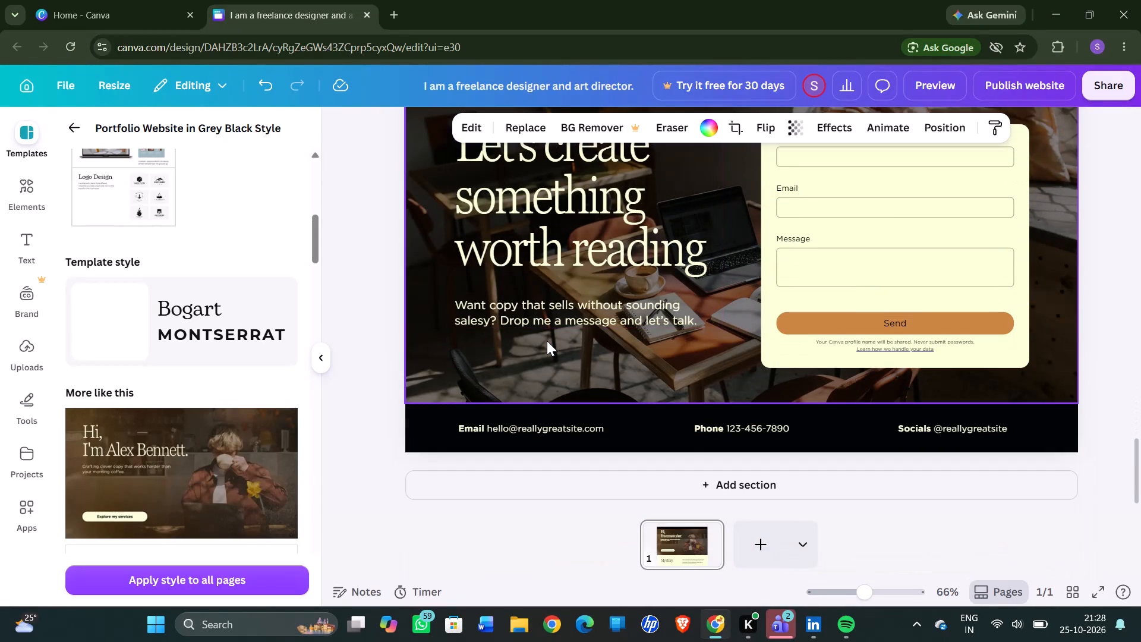
scroll(547, 341, "up", 4)
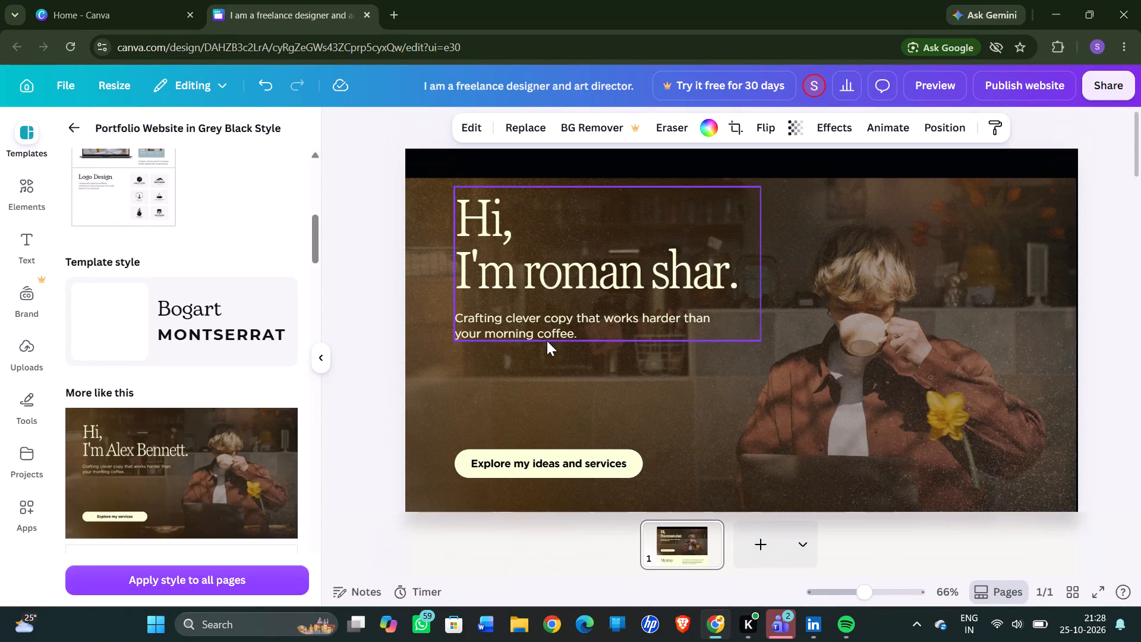
left_click(833, 127)
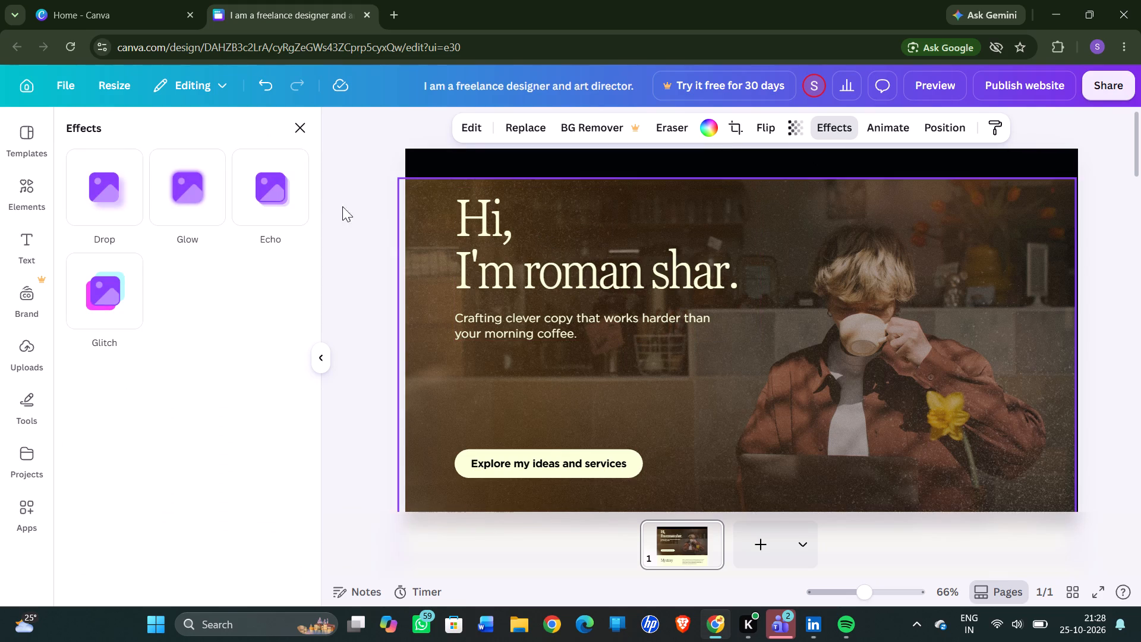
left_click(279, 197)
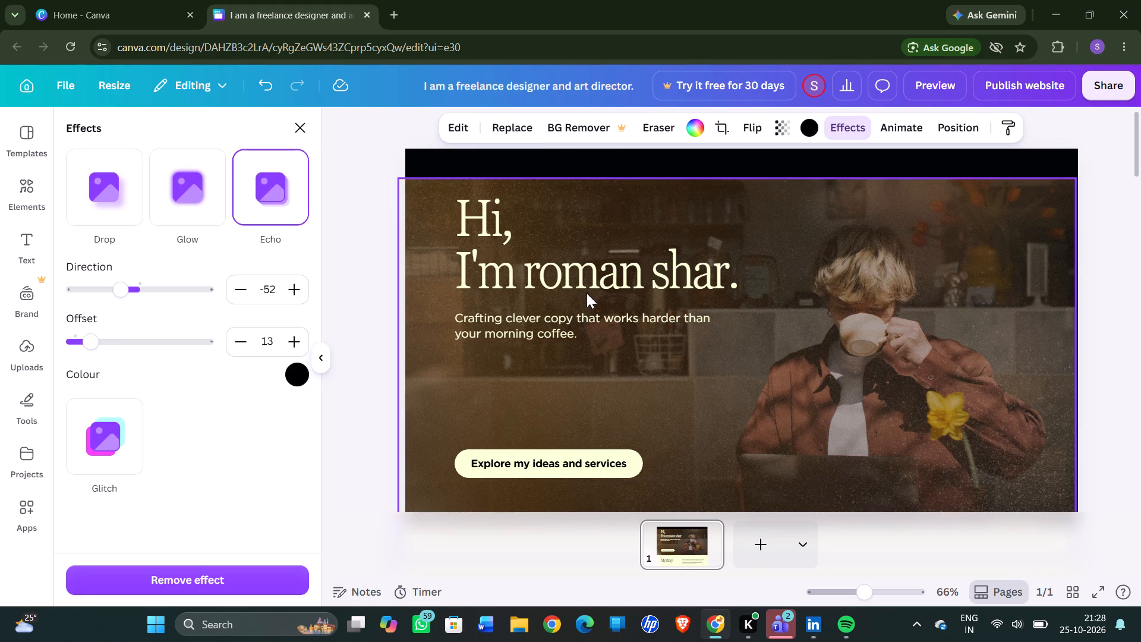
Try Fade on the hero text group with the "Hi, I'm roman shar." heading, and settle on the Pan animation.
left_click(589, 290)
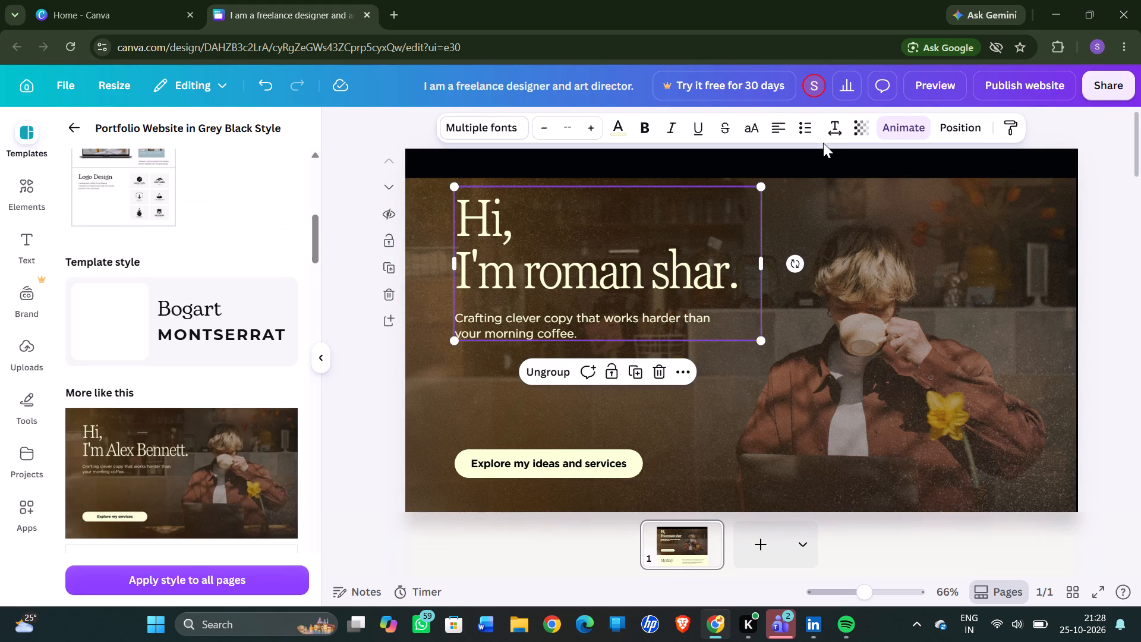
left_click(908, 118)
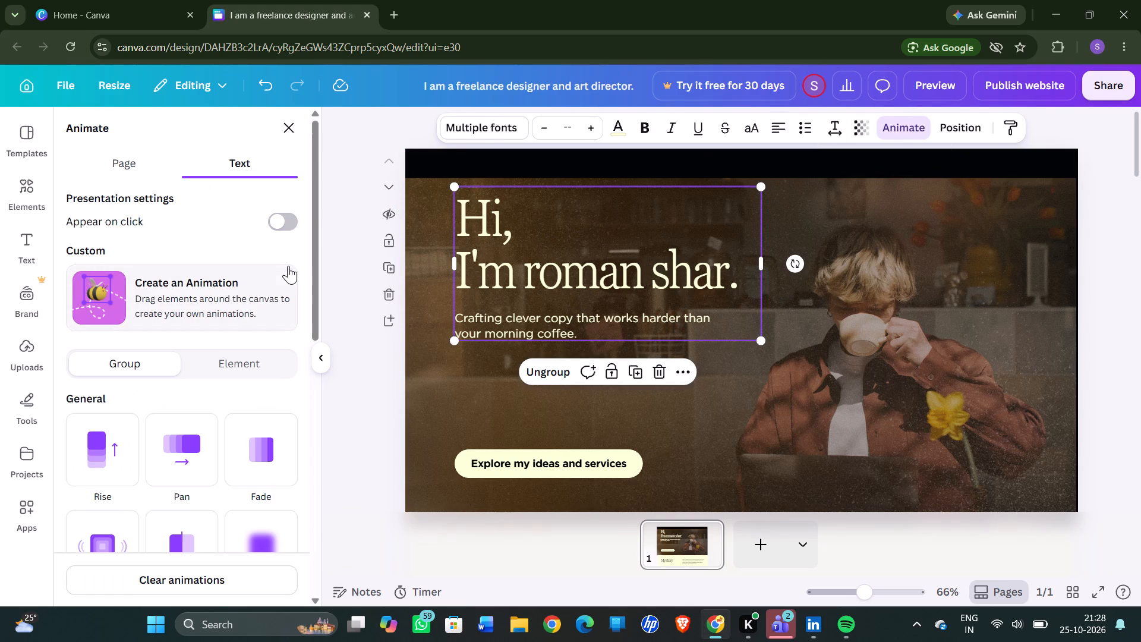
left_click(254, 454)
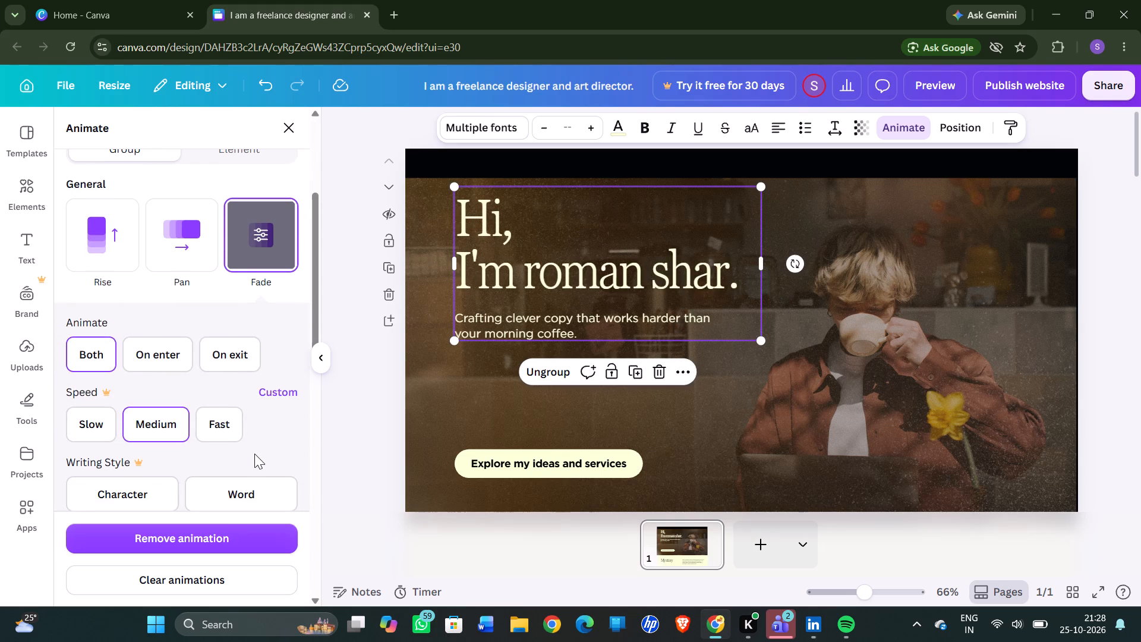
left_click(194, 219)
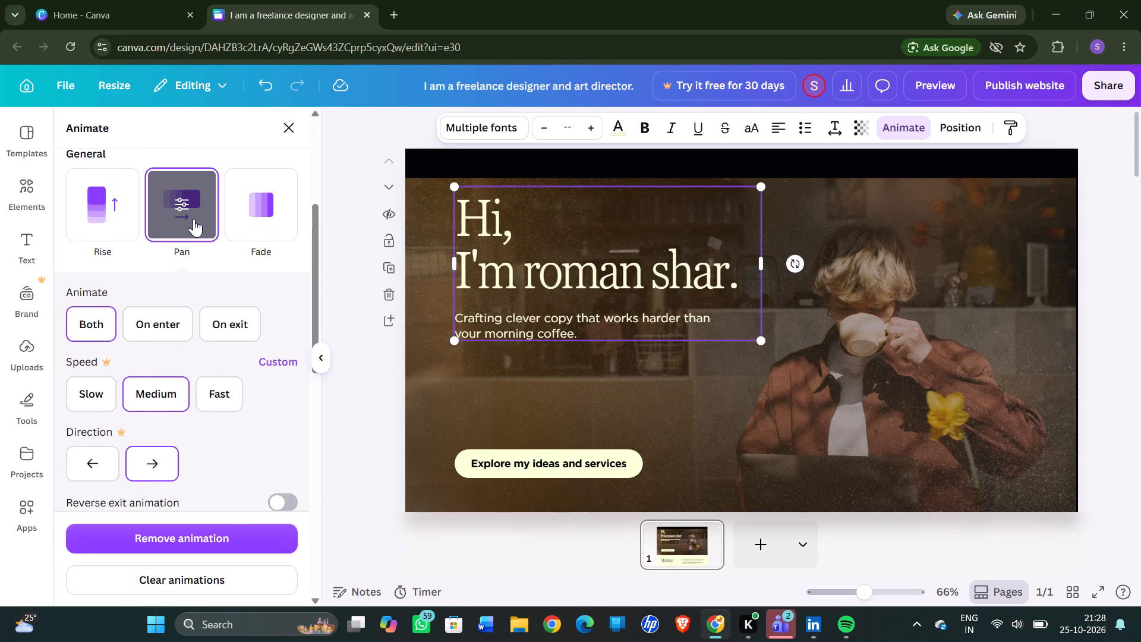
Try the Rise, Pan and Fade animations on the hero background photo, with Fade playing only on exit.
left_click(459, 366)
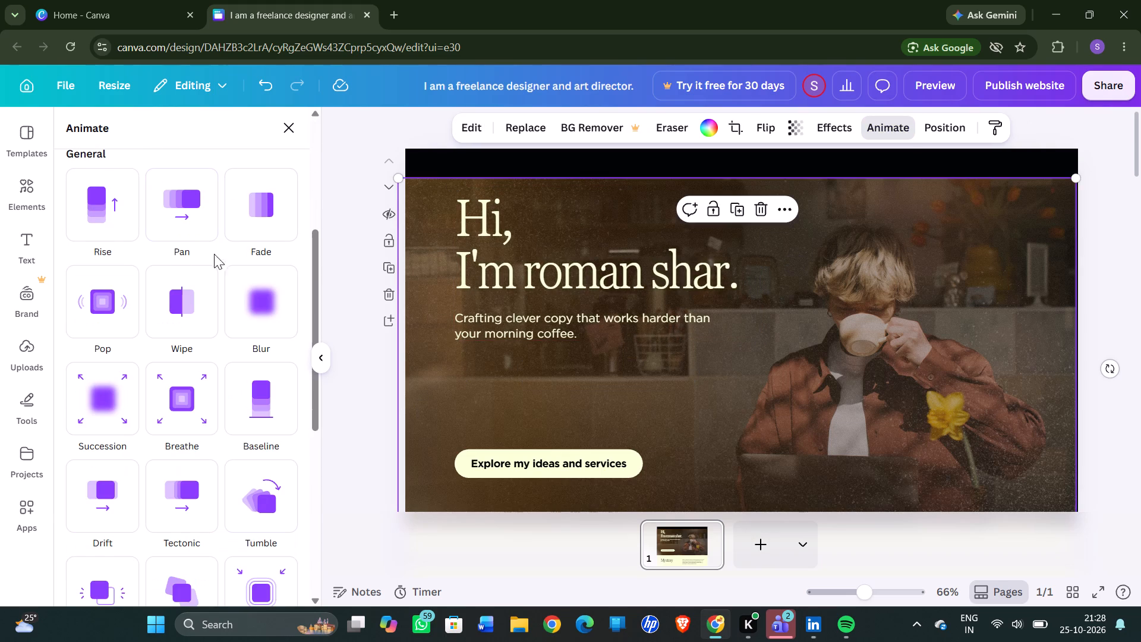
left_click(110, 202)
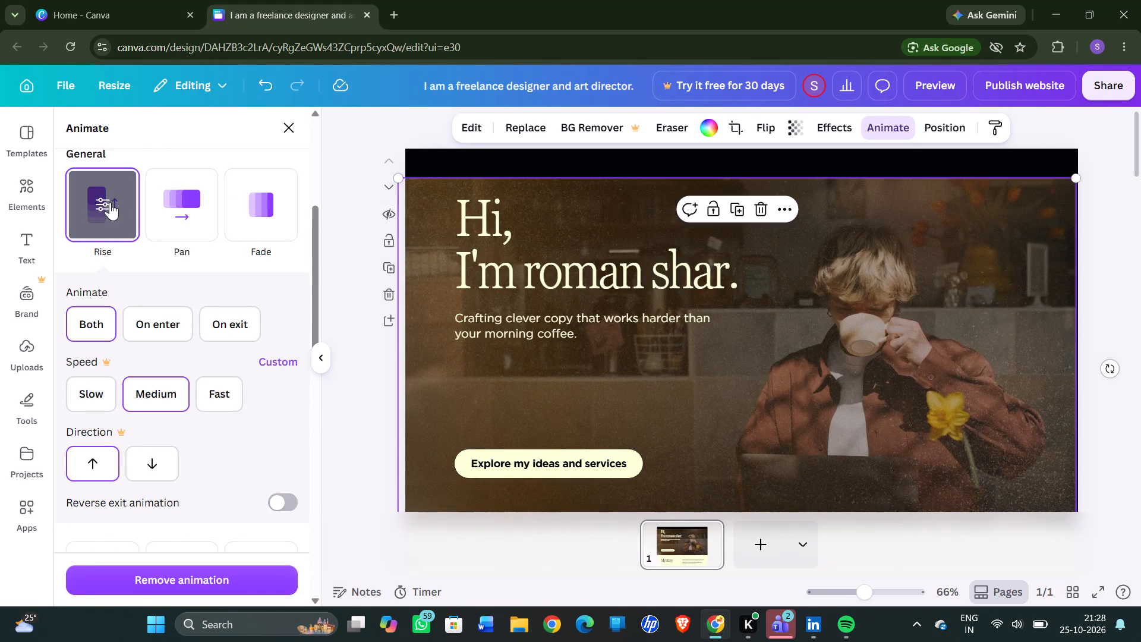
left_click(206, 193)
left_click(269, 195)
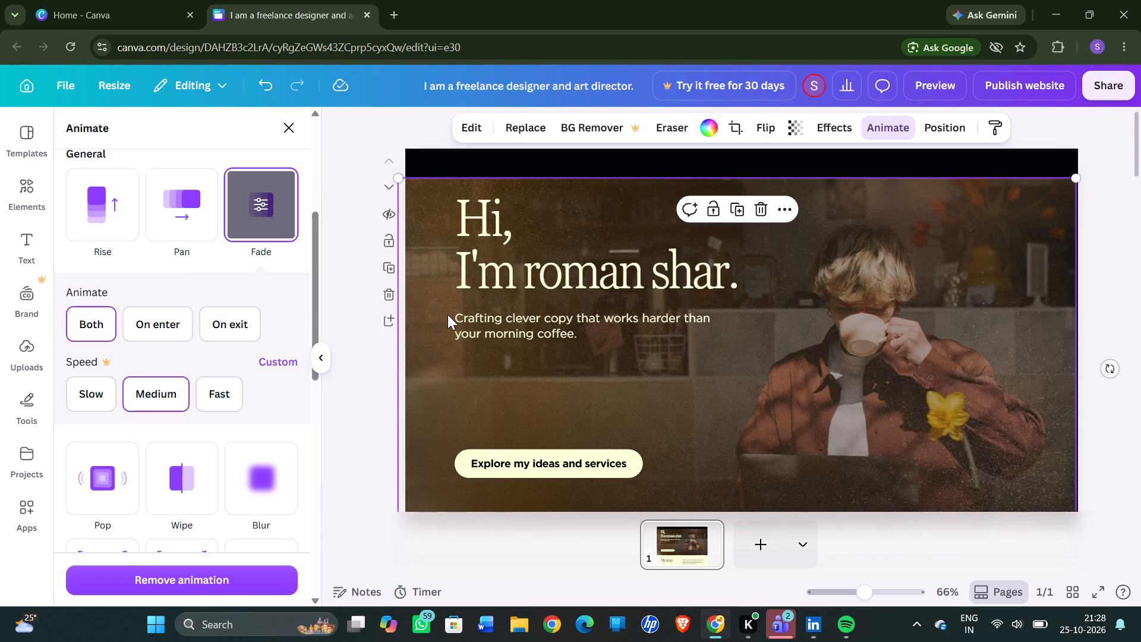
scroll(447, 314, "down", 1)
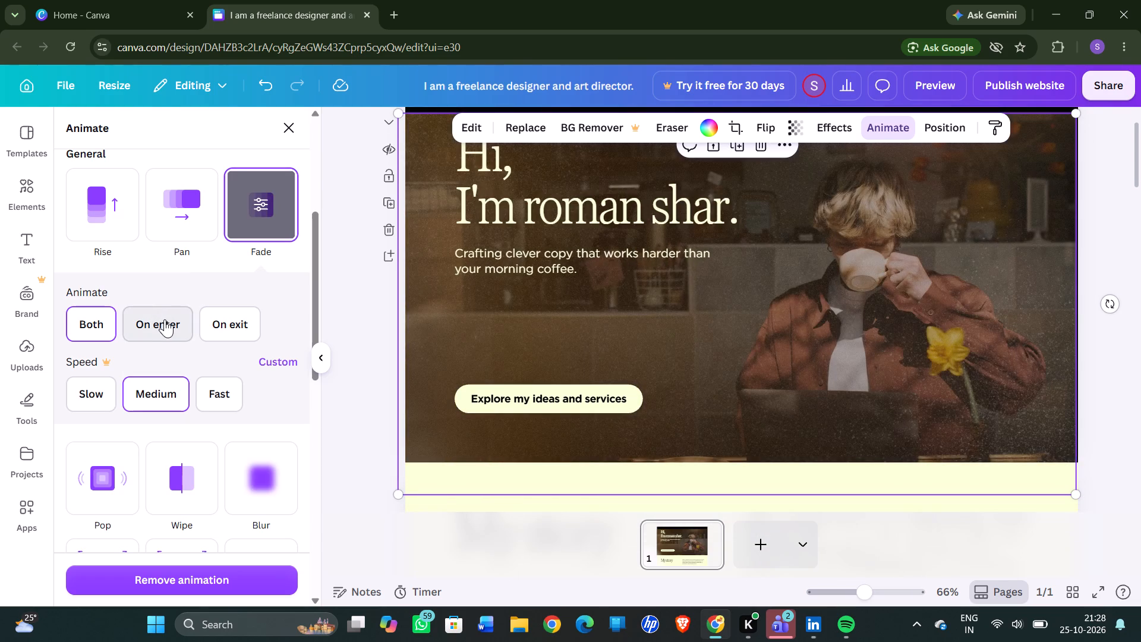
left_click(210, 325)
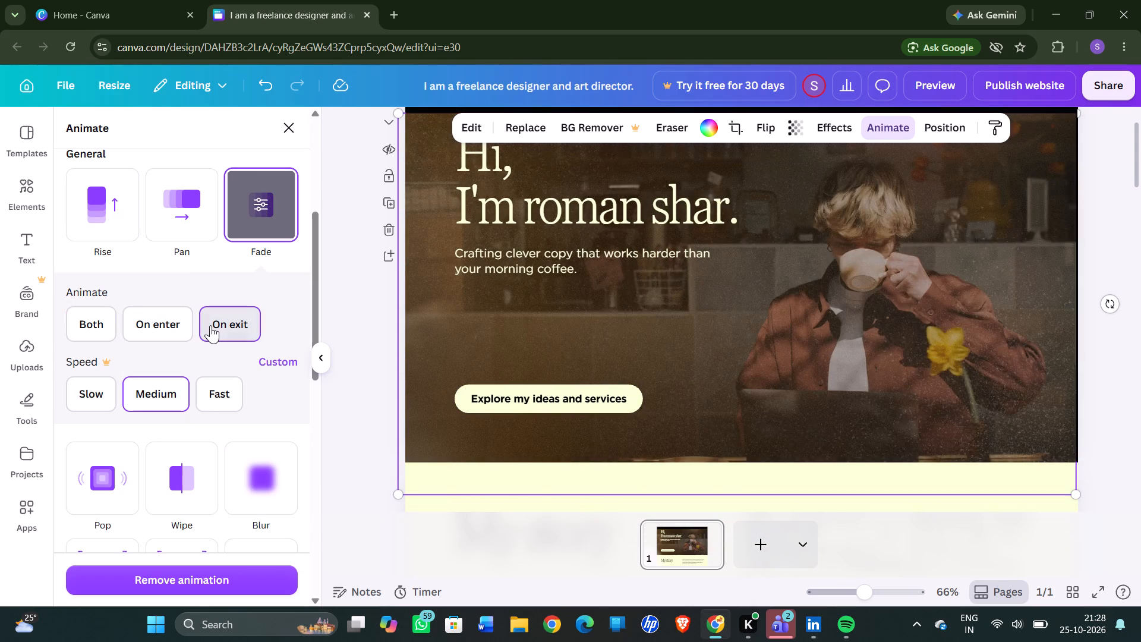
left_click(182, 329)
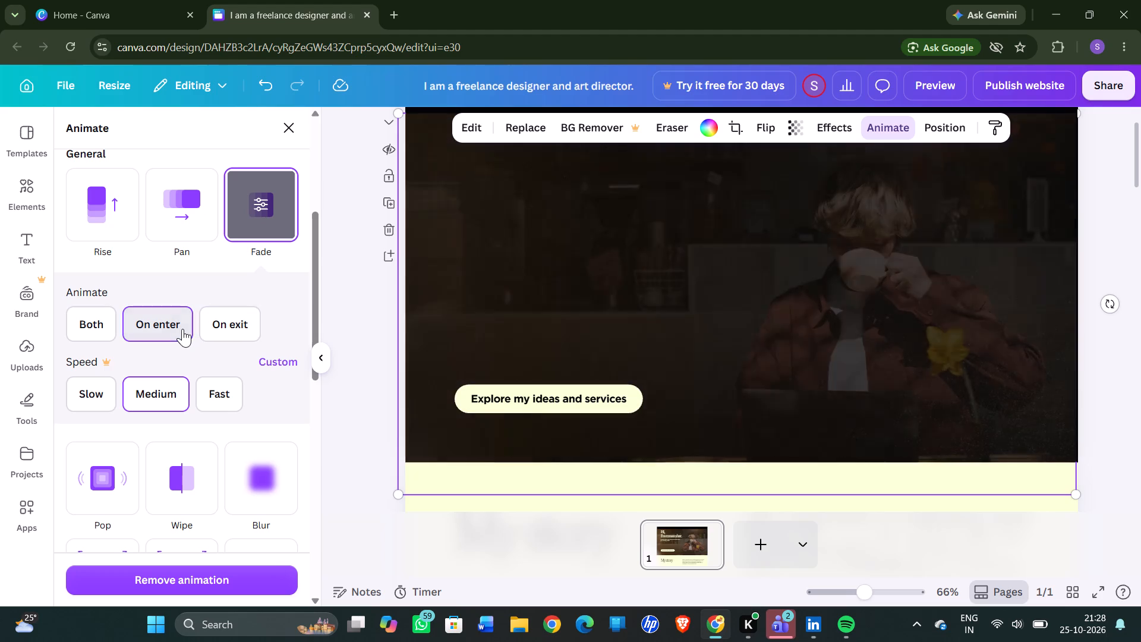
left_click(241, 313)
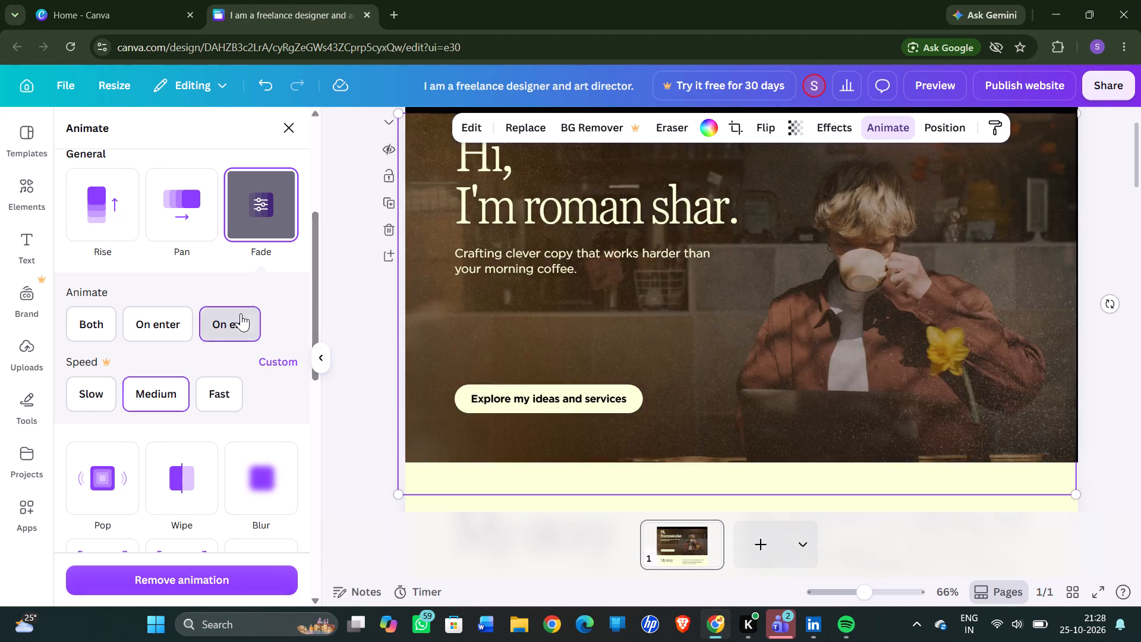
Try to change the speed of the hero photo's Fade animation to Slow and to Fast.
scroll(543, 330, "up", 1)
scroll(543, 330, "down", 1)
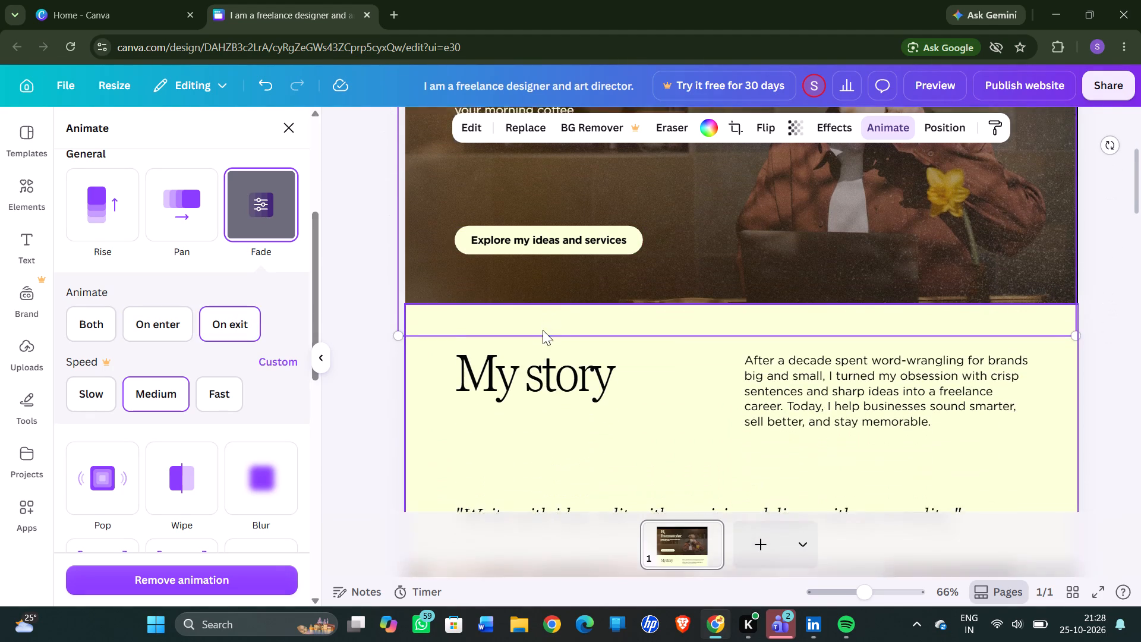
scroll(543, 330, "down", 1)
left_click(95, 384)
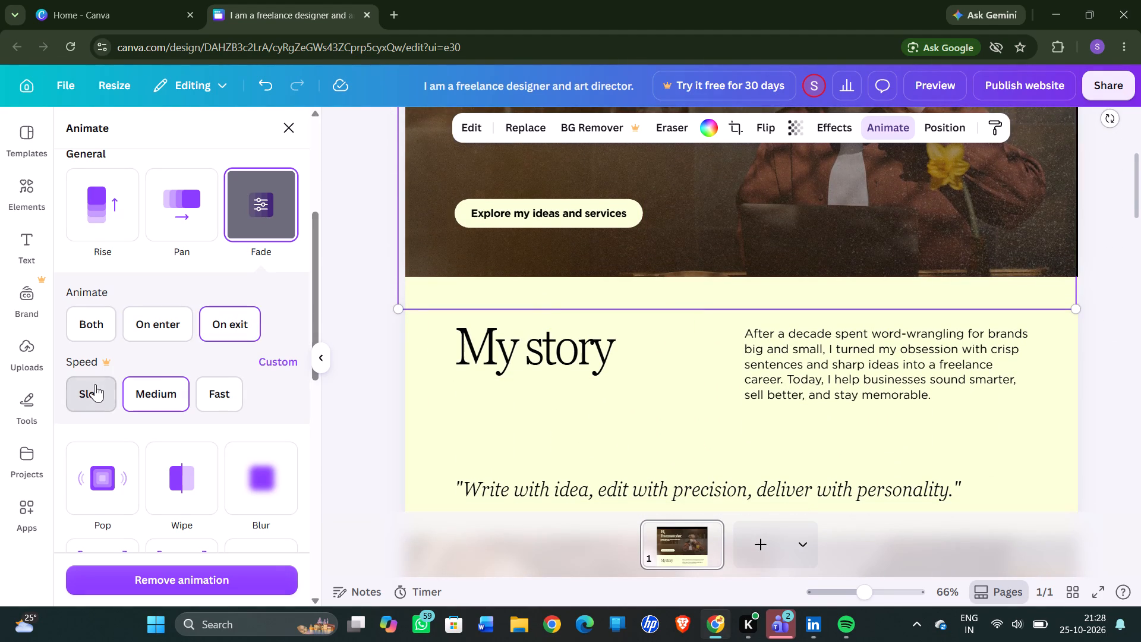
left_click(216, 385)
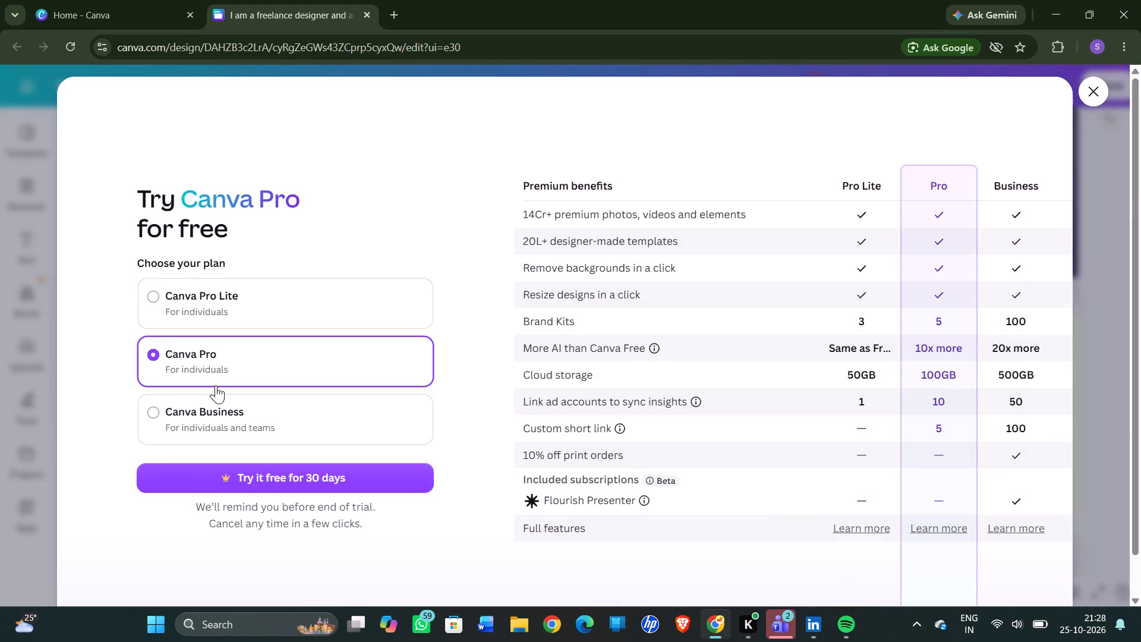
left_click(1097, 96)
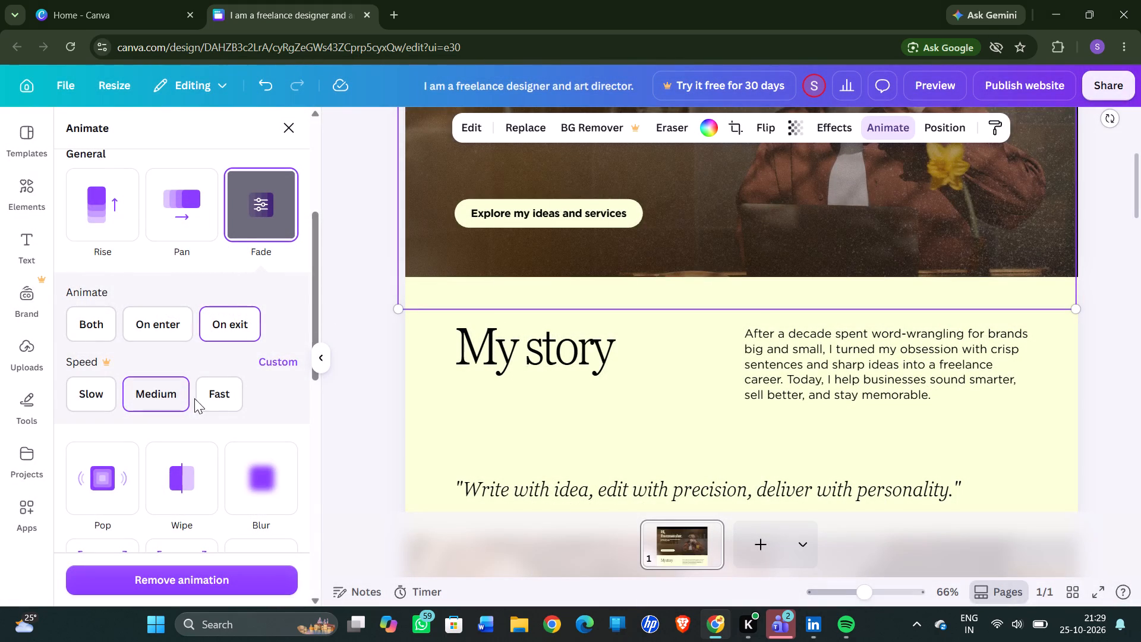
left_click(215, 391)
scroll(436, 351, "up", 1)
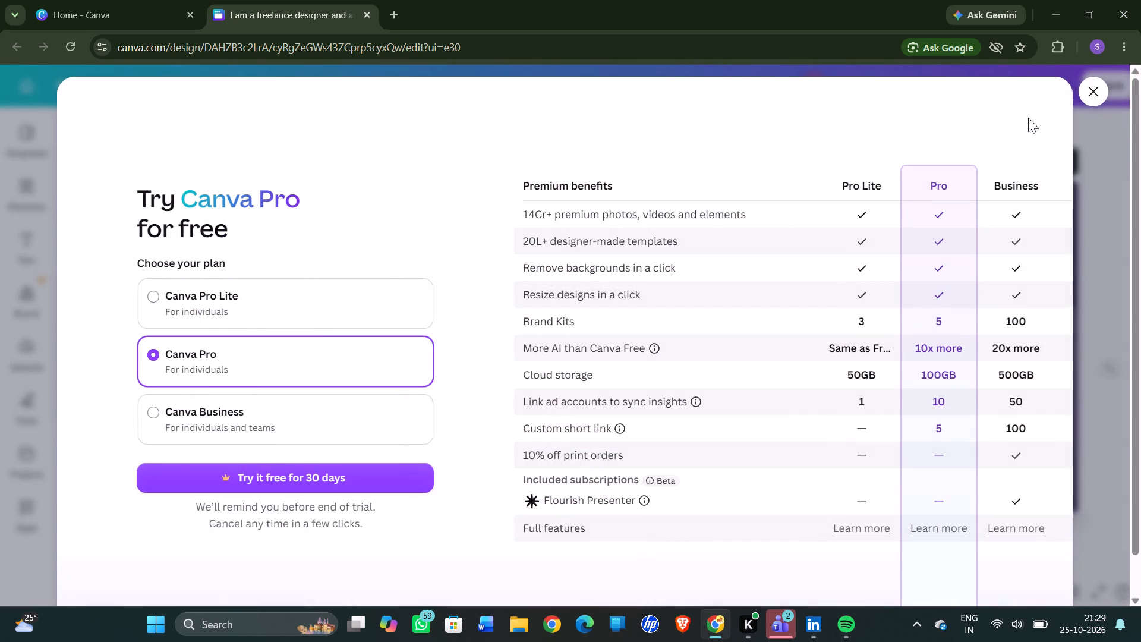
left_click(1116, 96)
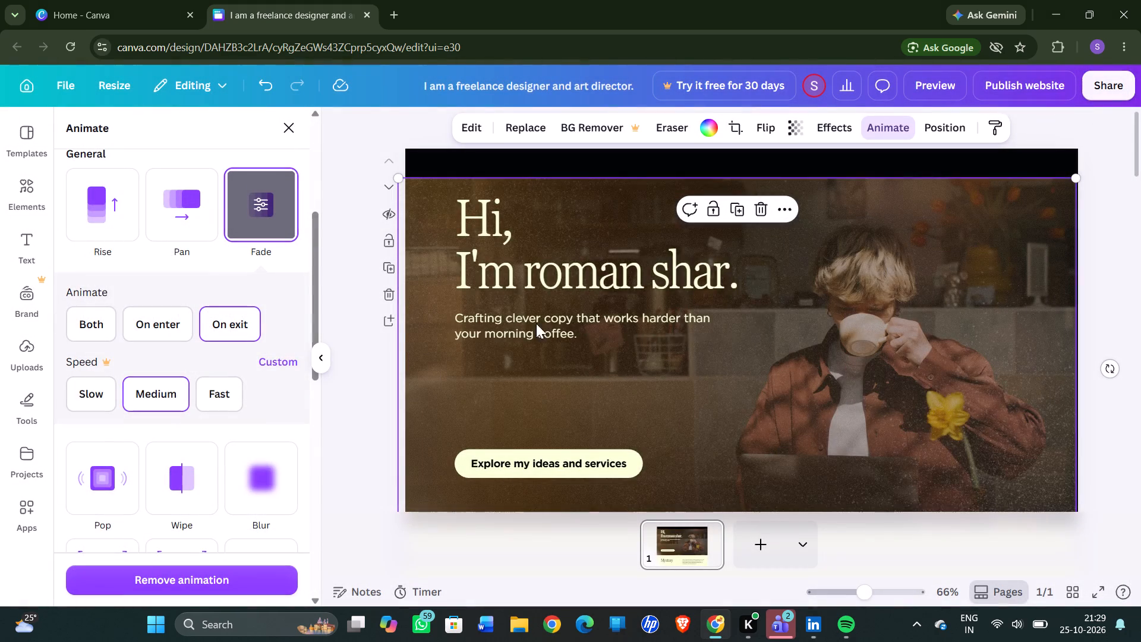
Try the Pop animation on the hero background photo, and replace it with Wipe.
scroll(294, 393, "down", 1)
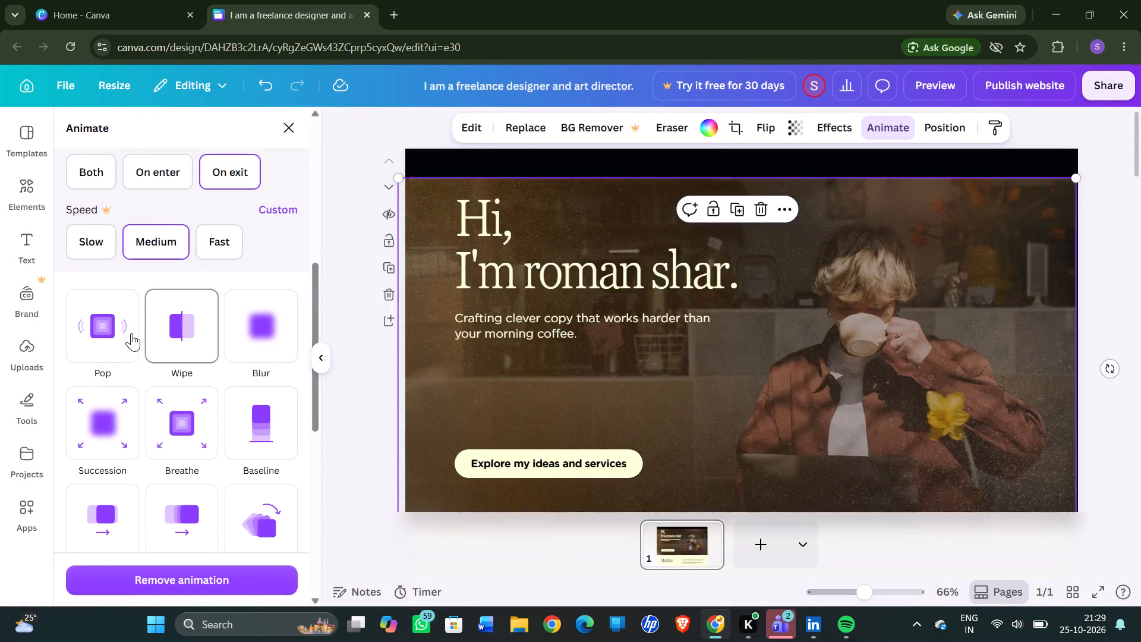
left_click(124, 329)
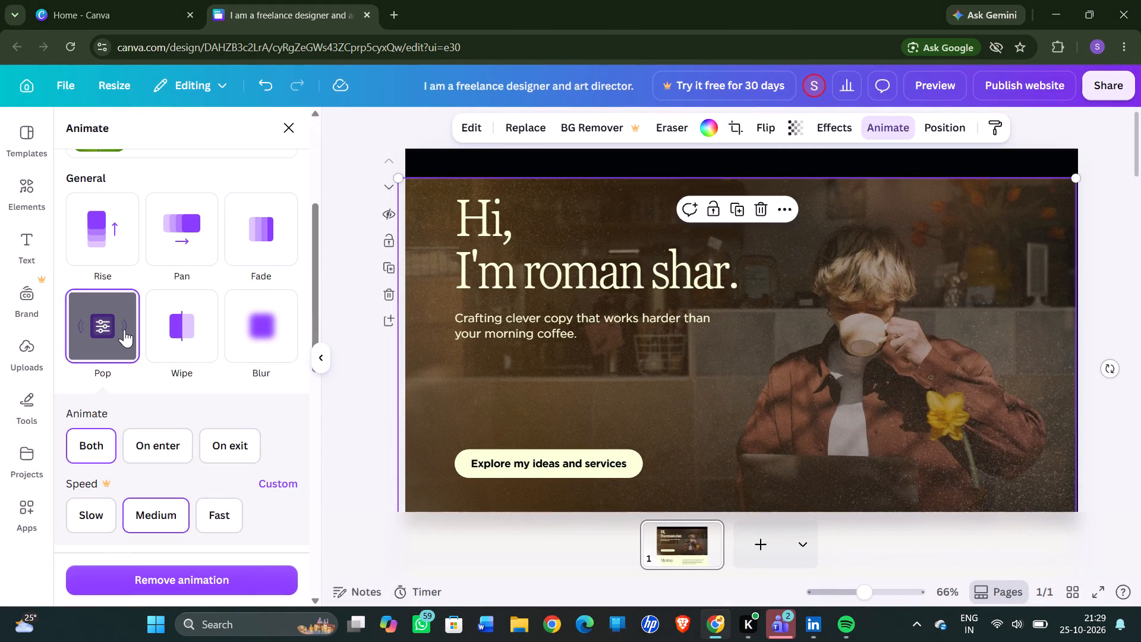
left_click(200, 328)
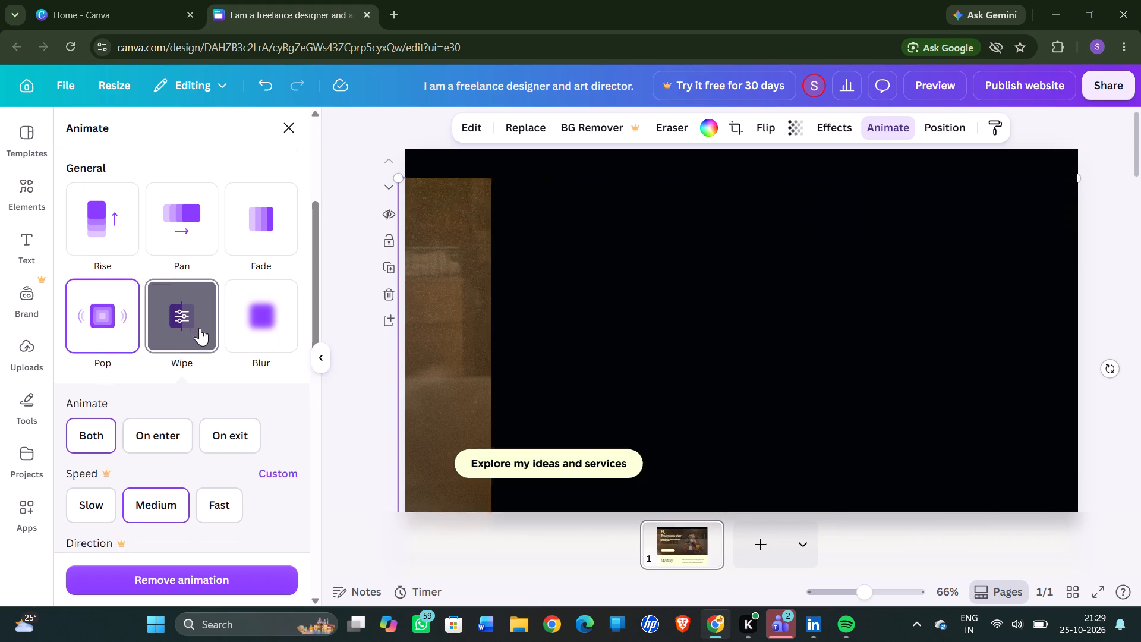
left_click_drag(200, 328, 178, 339)
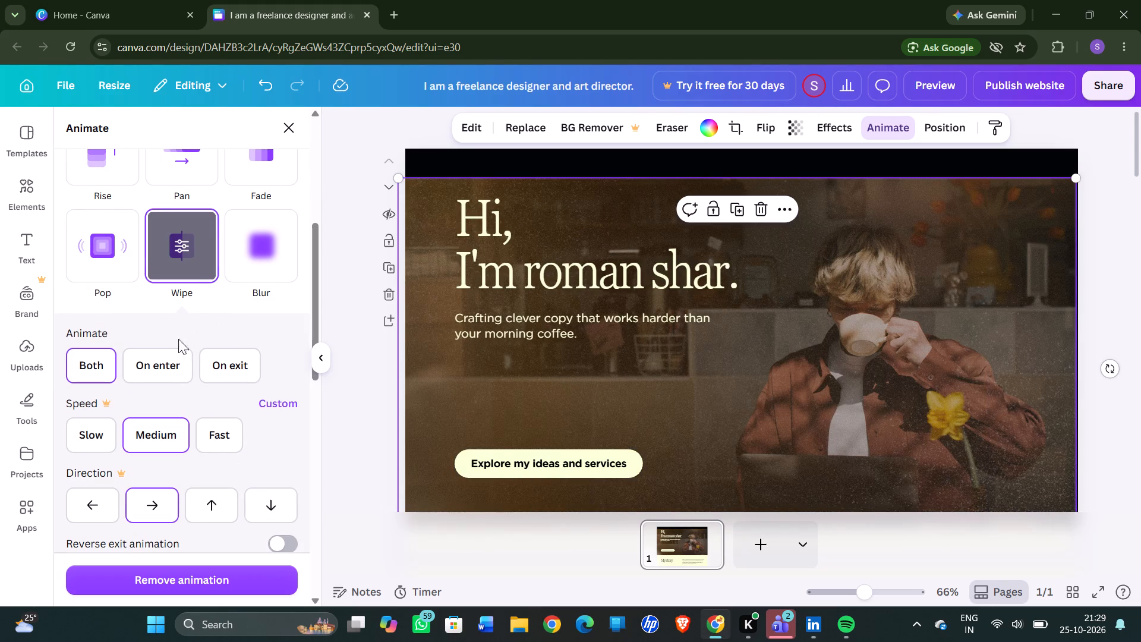
left_click_drag(178, 339, 188, 297)
left_click_drag(188, 297, 189, 298)
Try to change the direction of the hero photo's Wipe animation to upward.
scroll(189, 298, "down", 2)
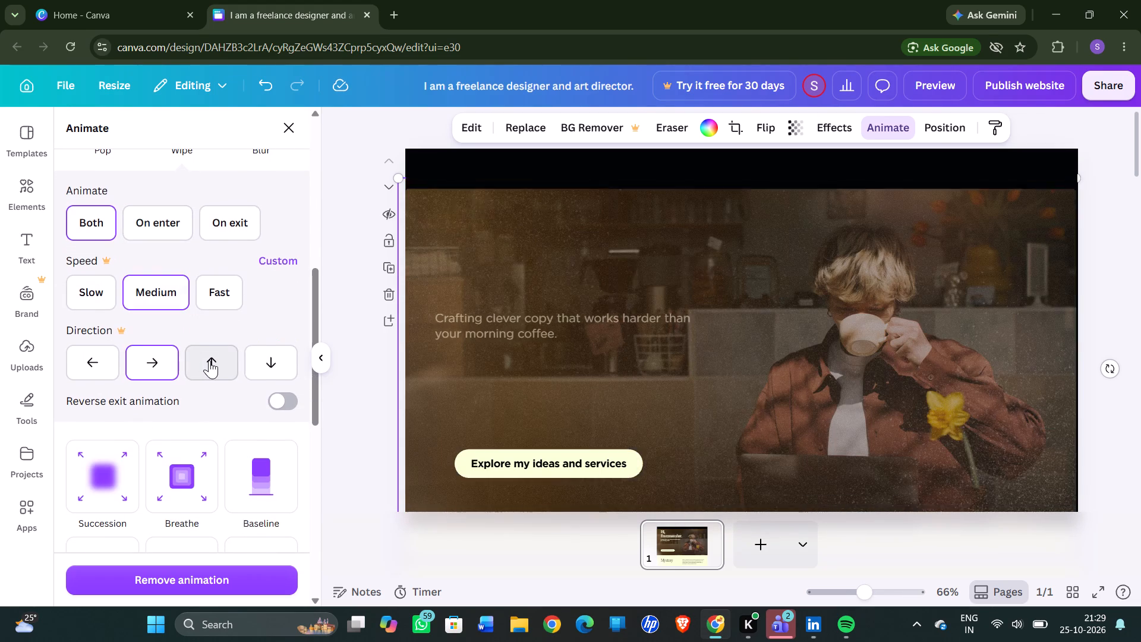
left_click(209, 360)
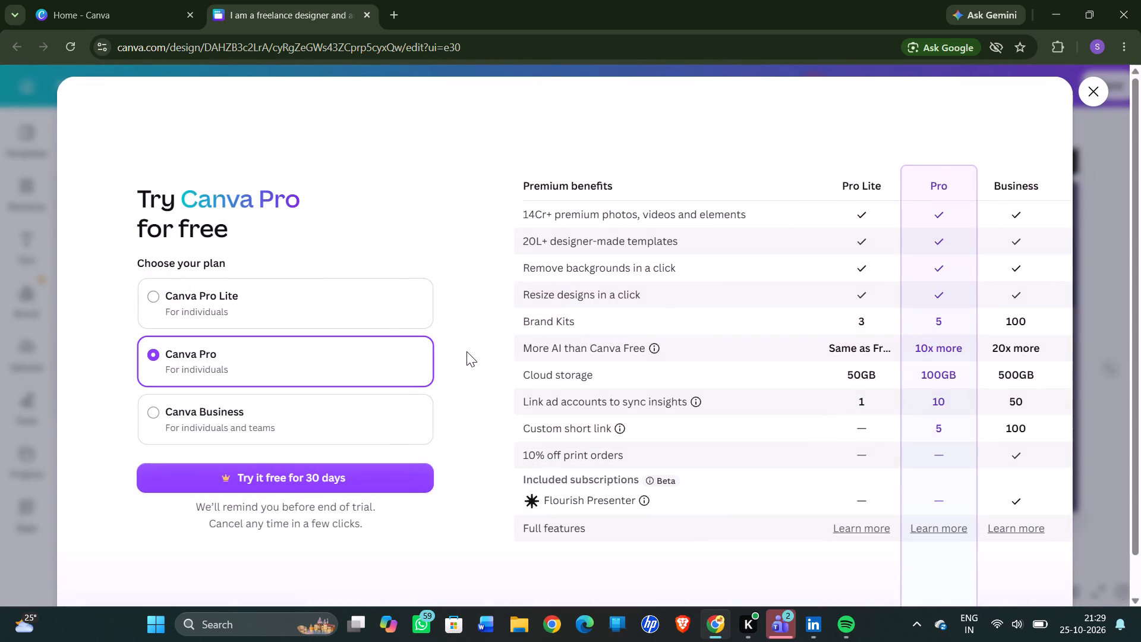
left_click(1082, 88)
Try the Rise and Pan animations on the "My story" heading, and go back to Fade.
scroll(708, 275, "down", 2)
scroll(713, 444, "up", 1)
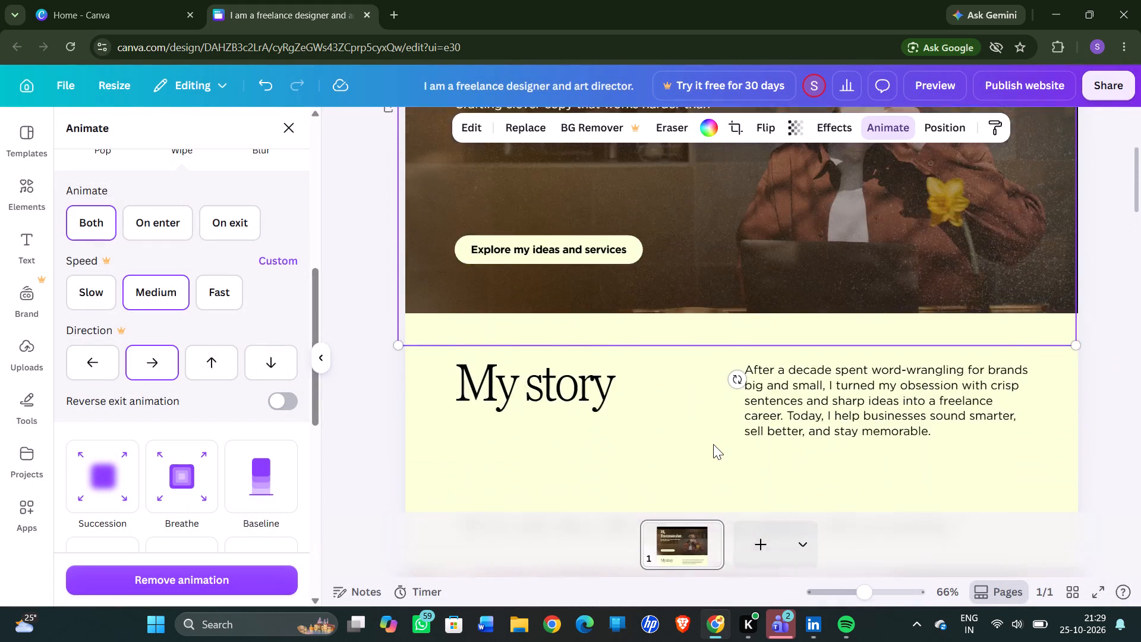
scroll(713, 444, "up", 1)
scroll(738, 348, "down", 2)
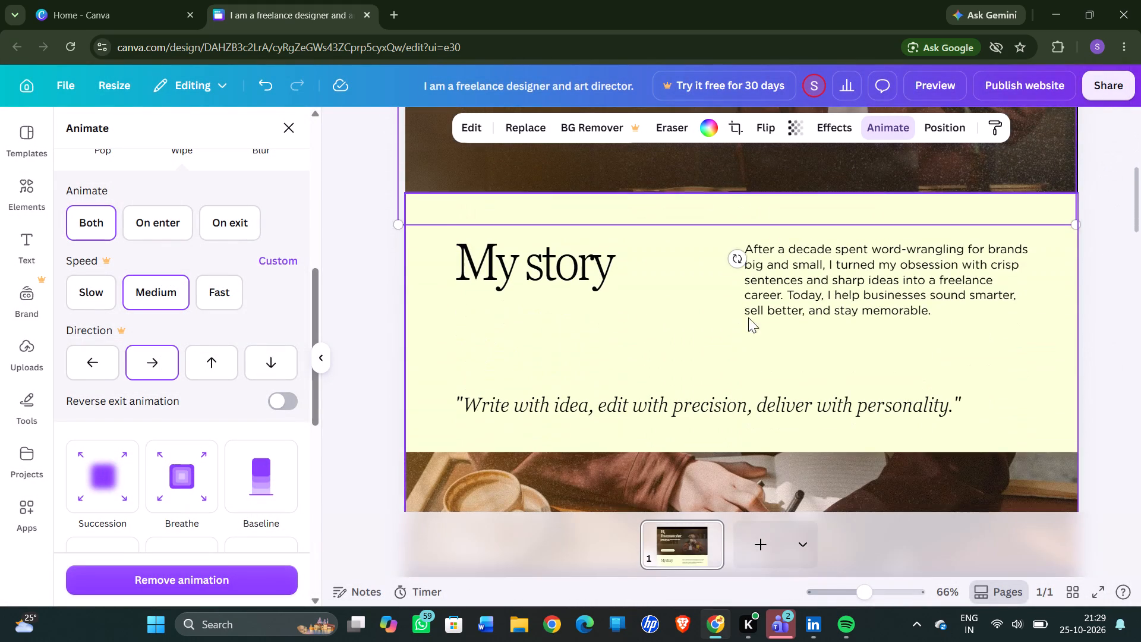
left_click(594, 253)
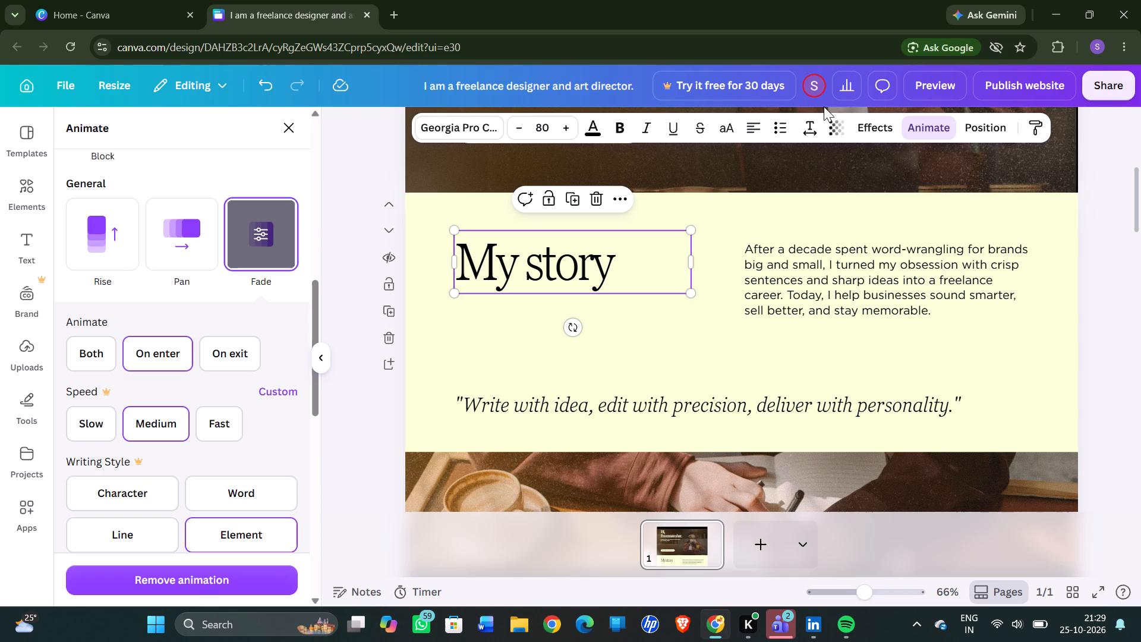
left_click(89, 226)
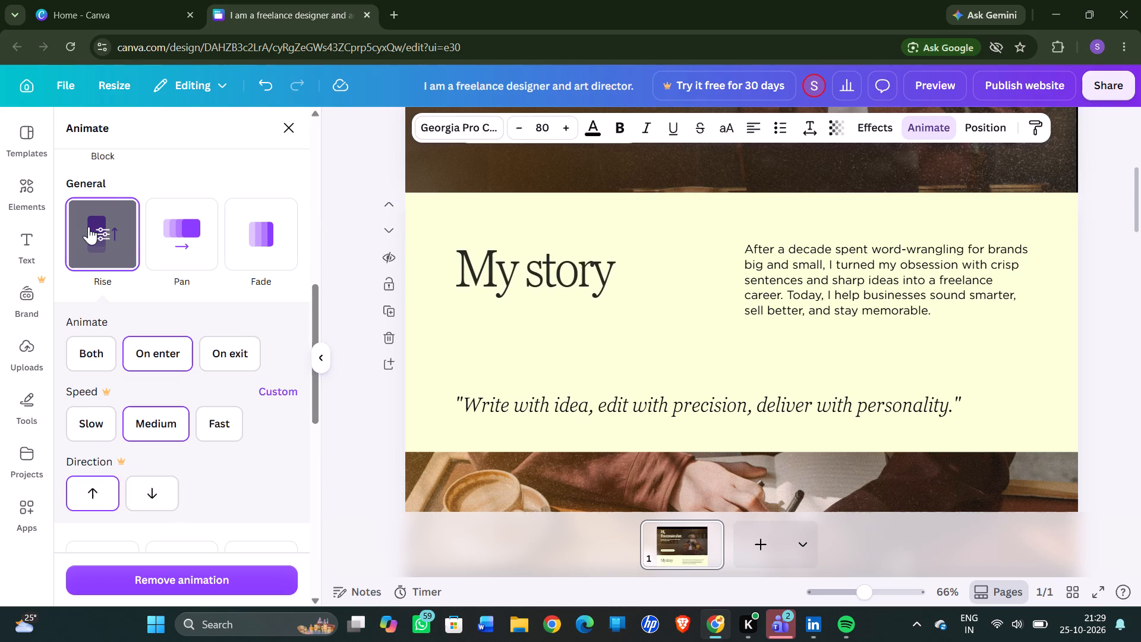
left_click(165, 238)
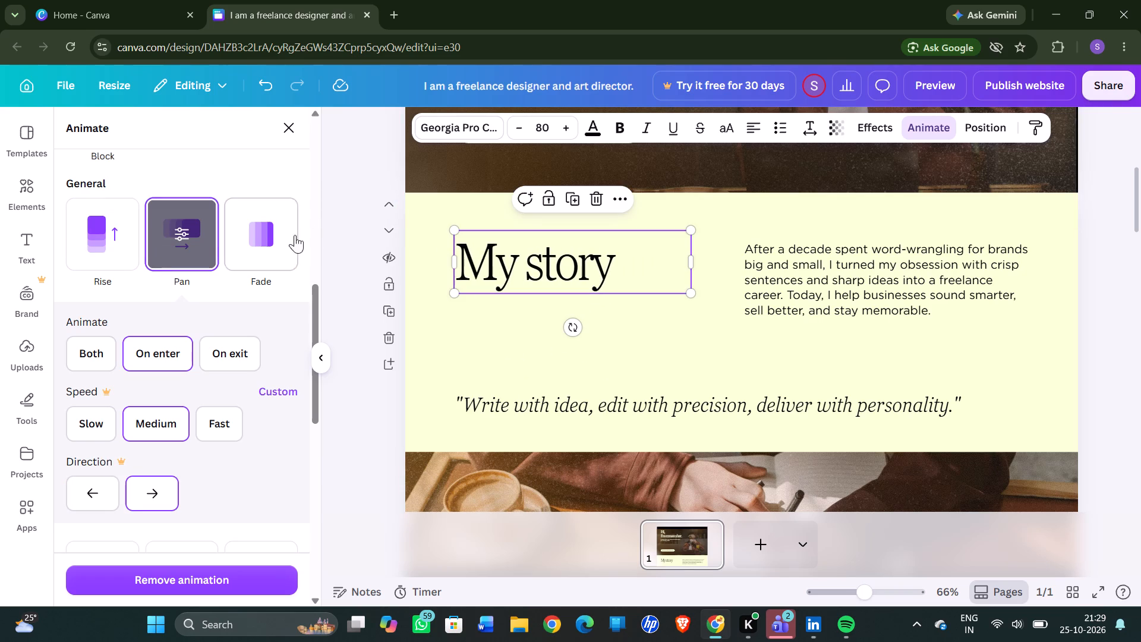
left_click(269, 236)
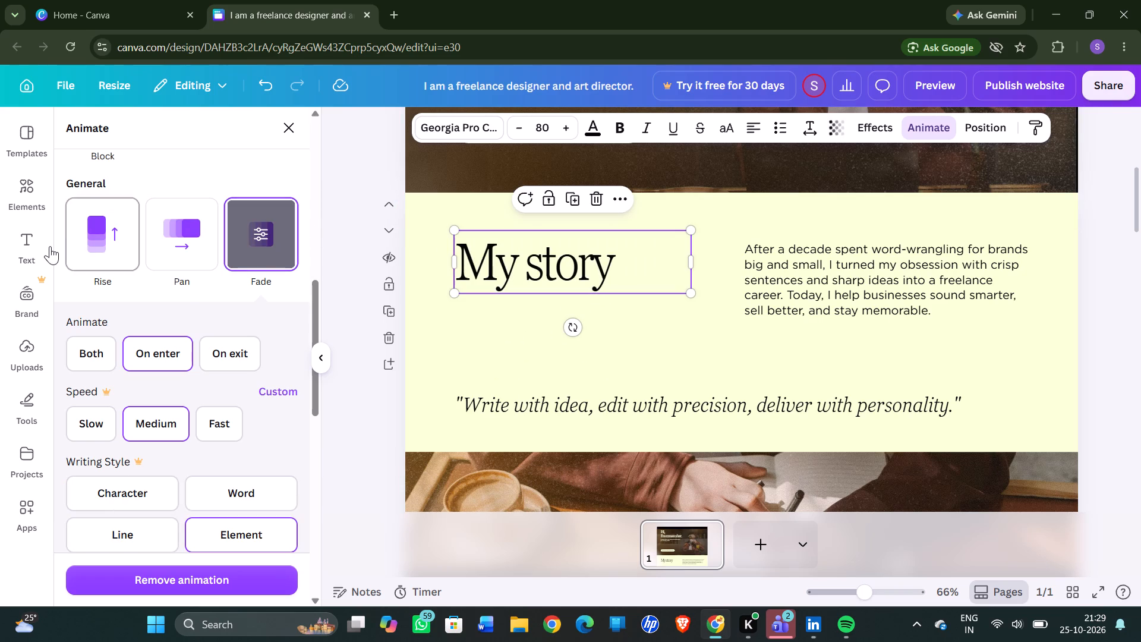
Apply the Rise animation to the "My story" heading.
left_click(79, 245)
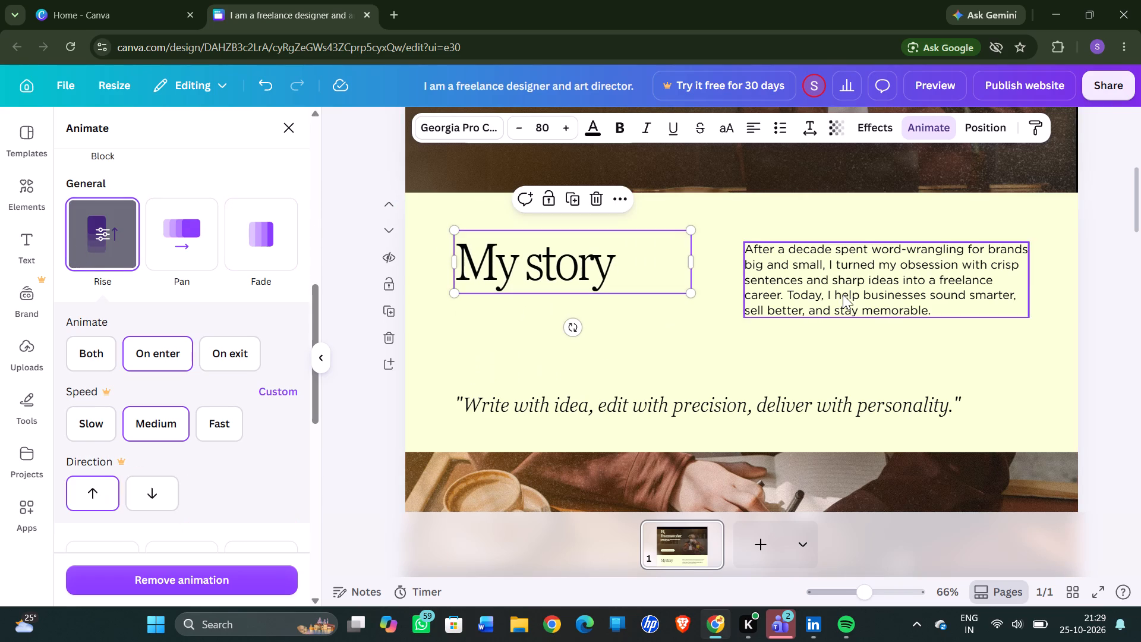
Try the Wipe, Blur and Pop animations on the "After a decade" paragraph, and settle on Wipe.
left_click(842, 294)
left_click(186, 354)
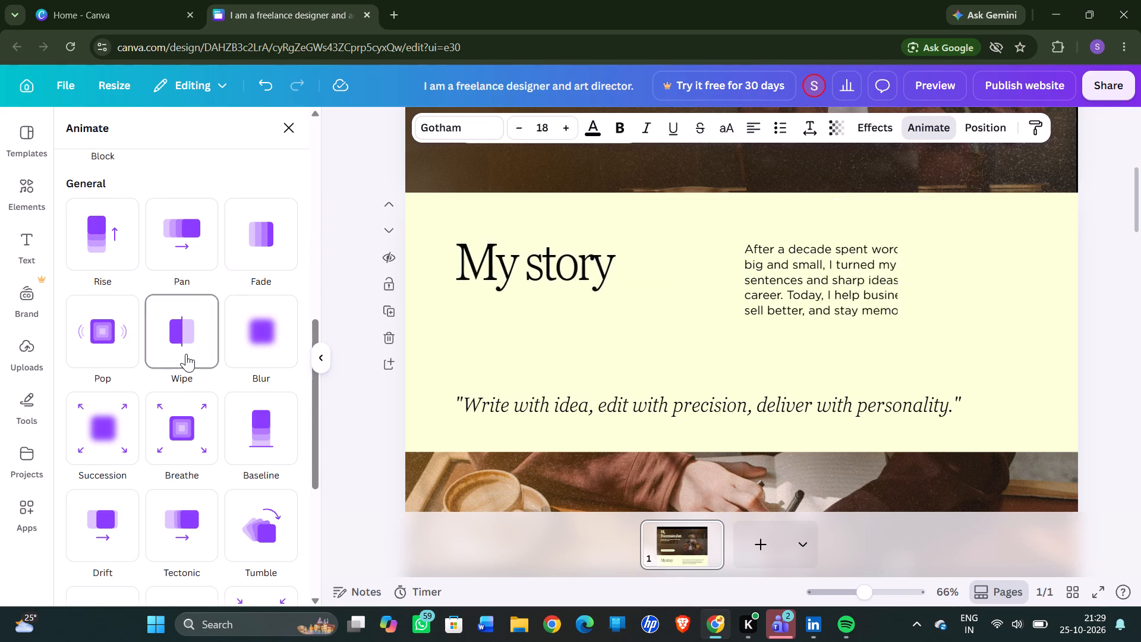
left_click(251, 339)
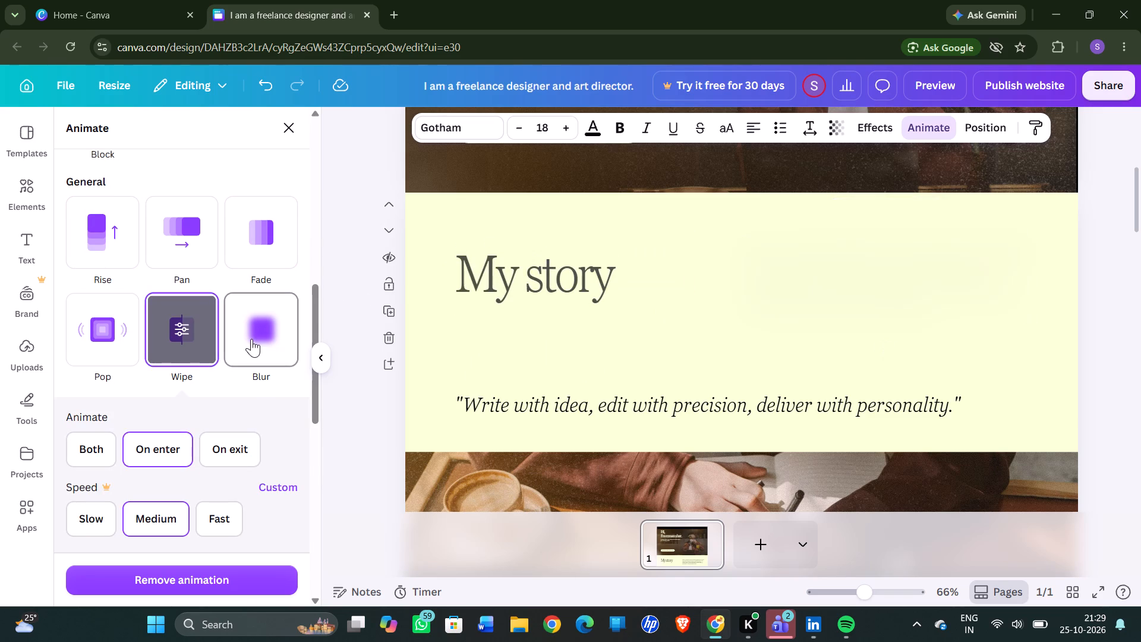
left_click(92, 255)
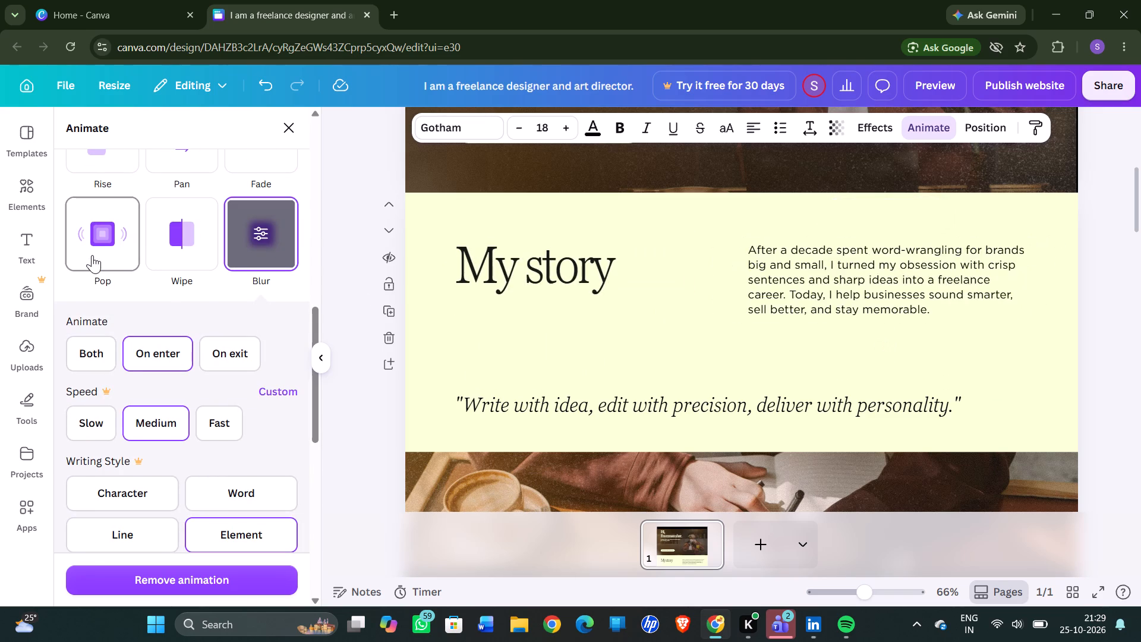
left_click(204, 206)
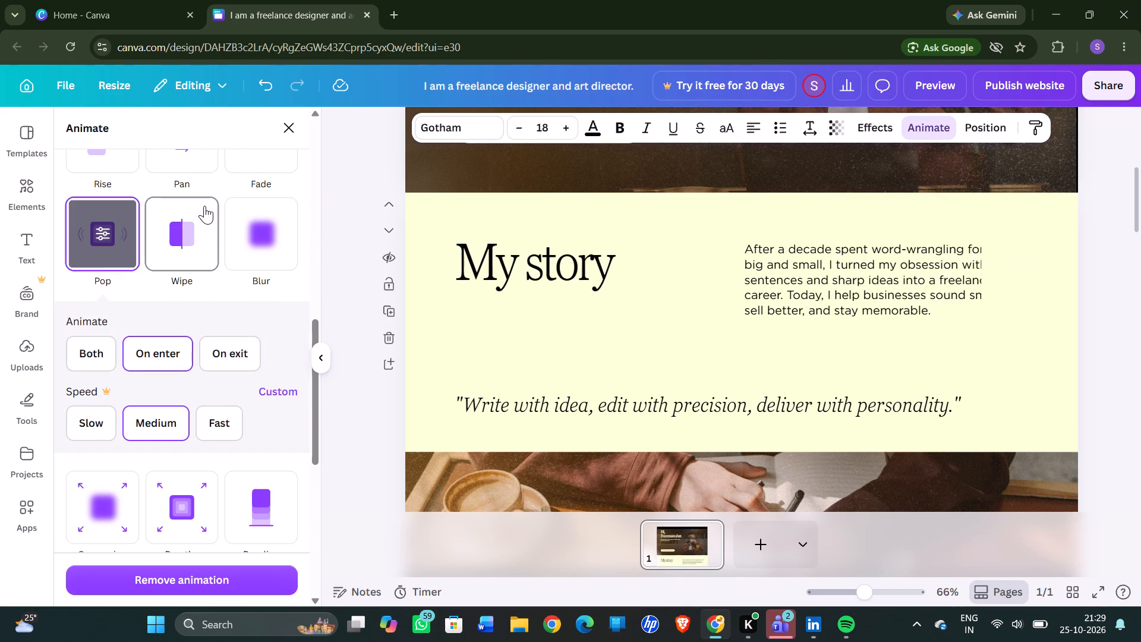
Move the italic "Write with idea" quote straight up, closer beneath the "My story" heading and paragraph.
scroll(678, 333, "down", 1)
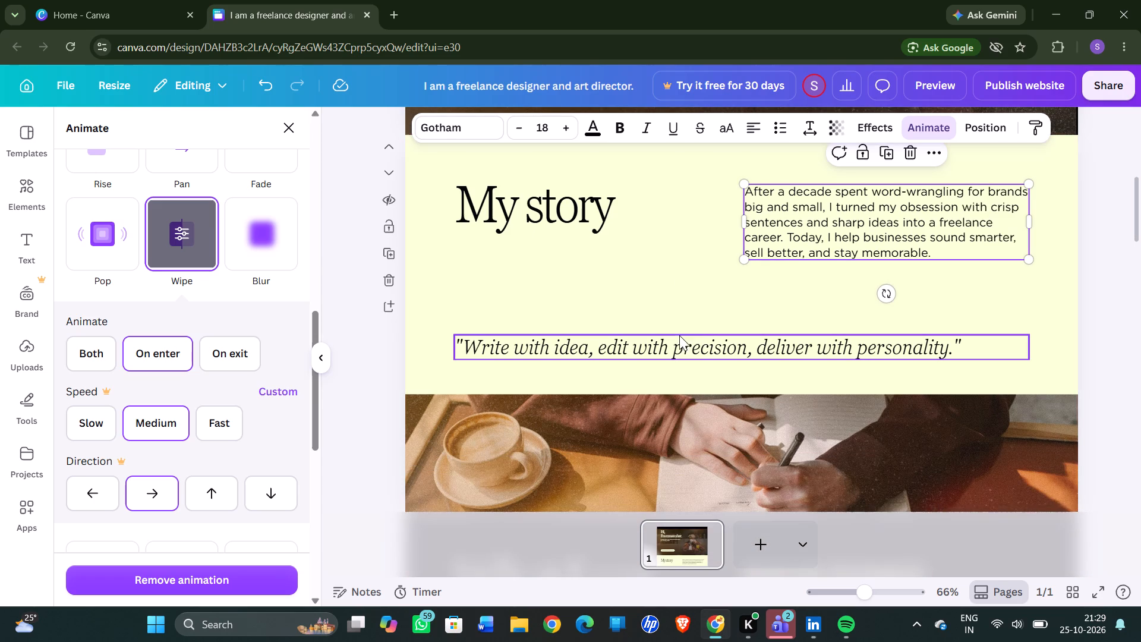
left_click(682, 342)
left_click_drag(682, 342, 681, 295)
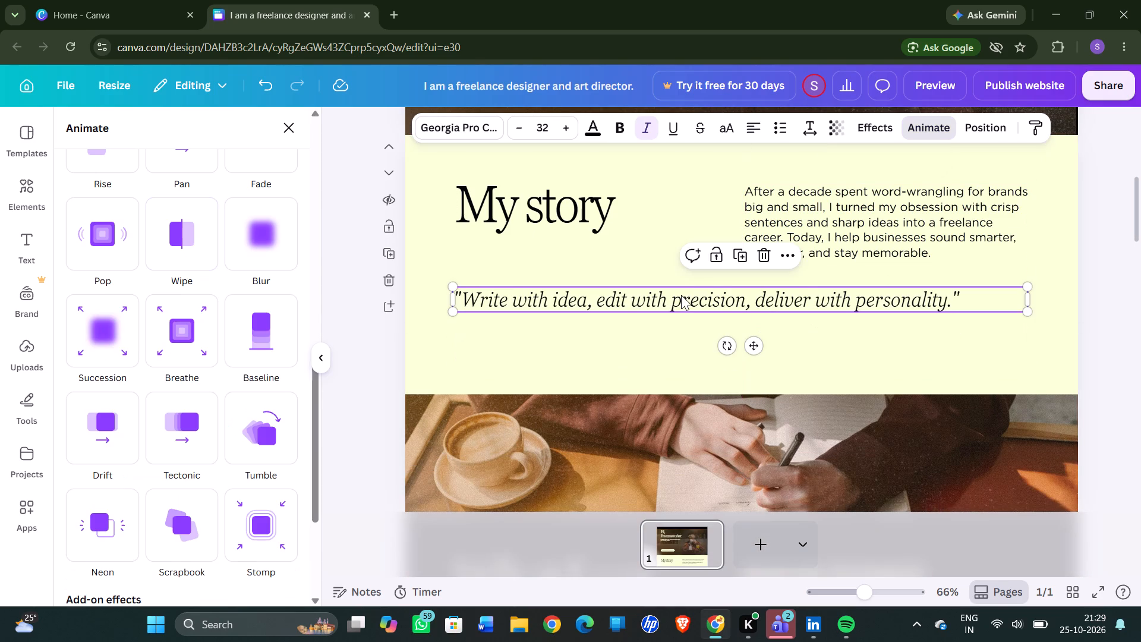
Apply the Wipe animation to the "Write with idea" quote.
left_click(171, 239)
left_click(171, 239)
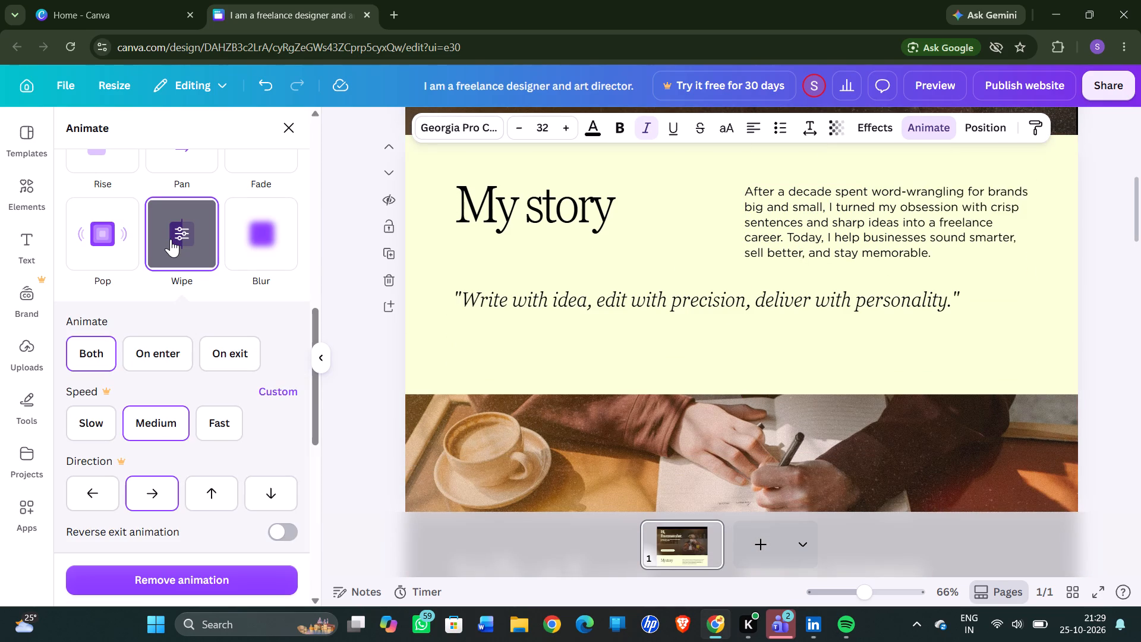
Replace the "My story" heading's animation with Wipe.
left_click(508, 232)
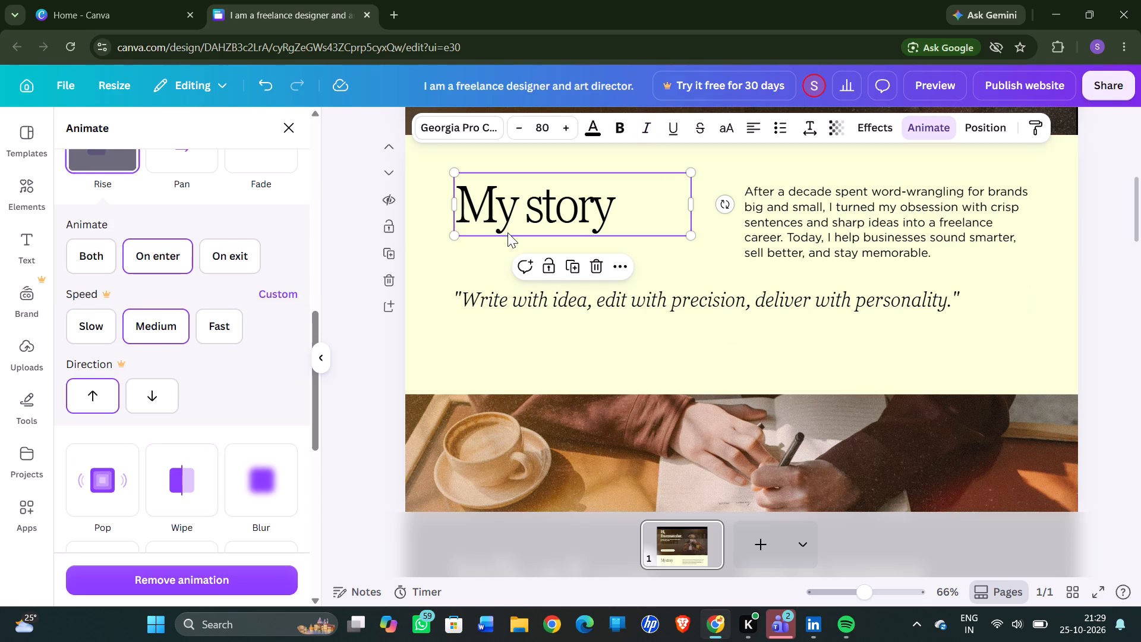
left_click(190, 486)
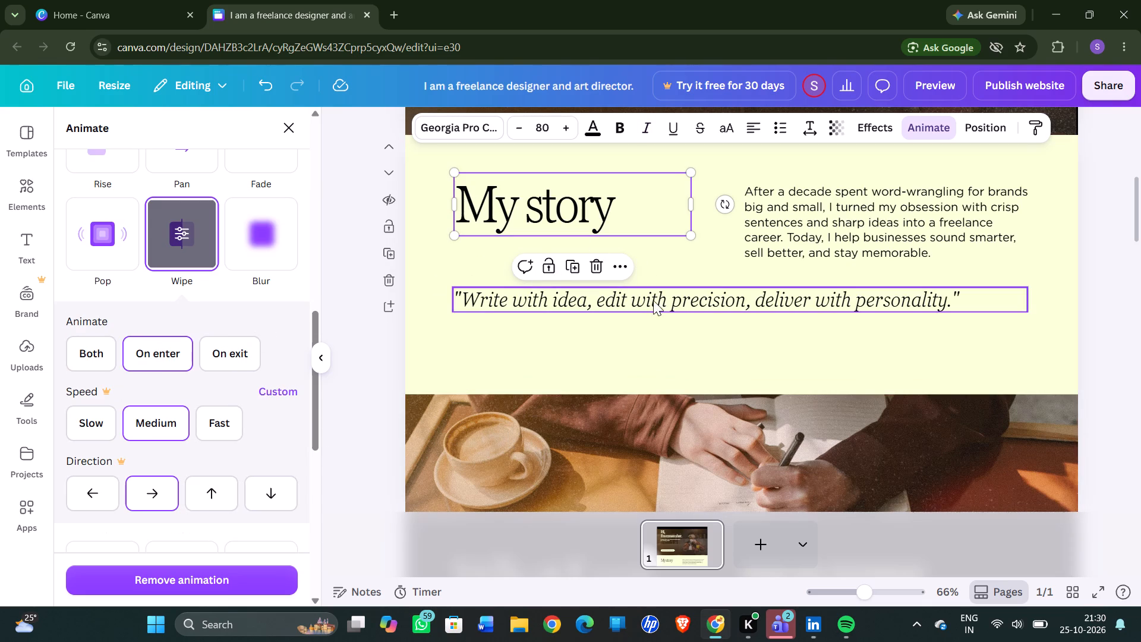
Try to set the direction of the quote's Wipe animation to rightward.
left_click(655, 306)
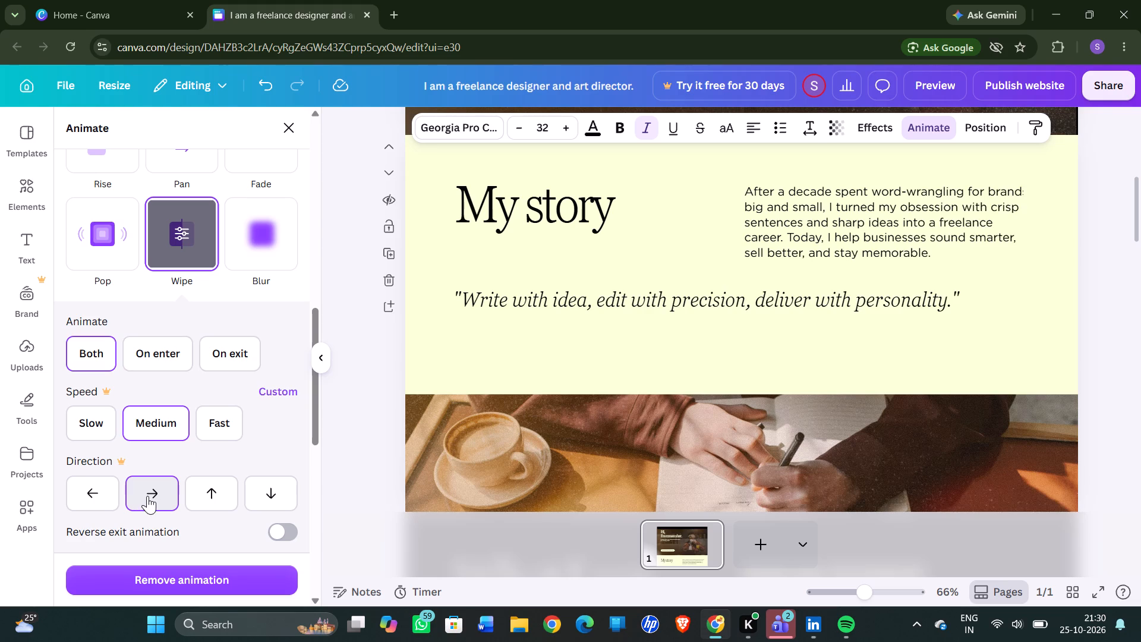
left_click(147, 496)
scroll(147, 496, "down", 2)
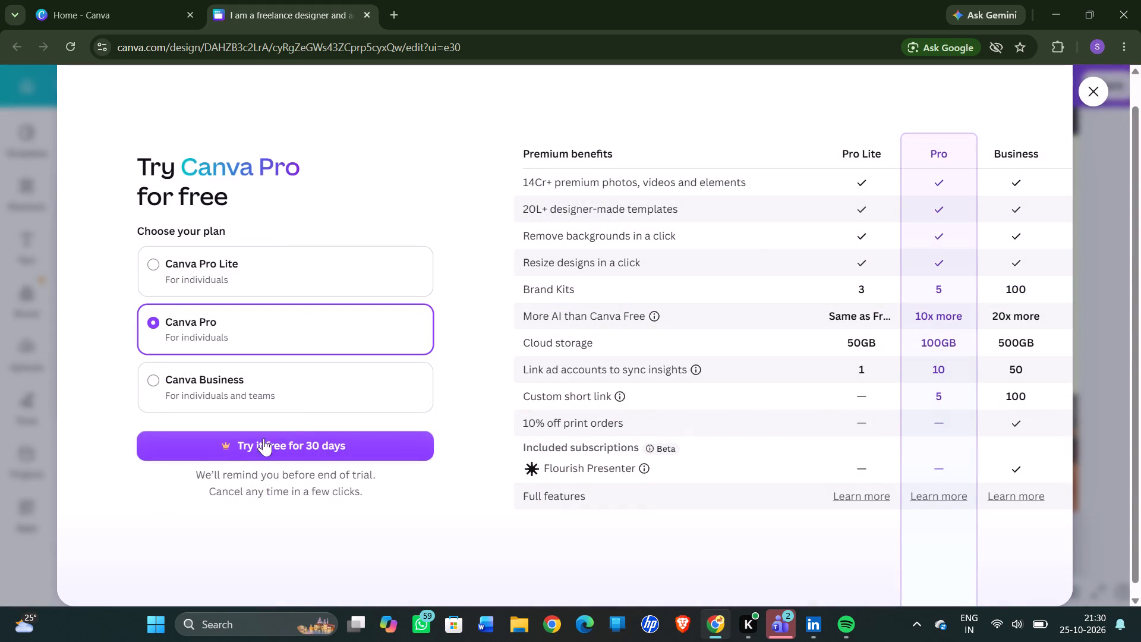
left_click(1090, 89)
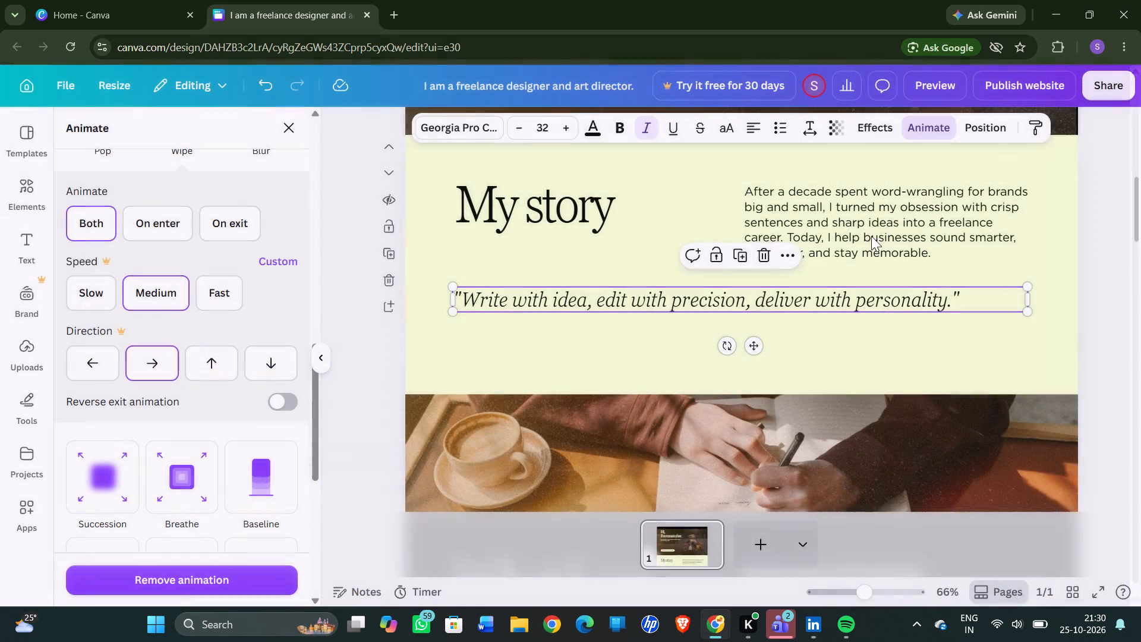
Apply the Stomp animation to the photo of hands writing beside a coffee cup, playing on exit.
scroll(734, 298, "down", 1)
left_click(761, 257)
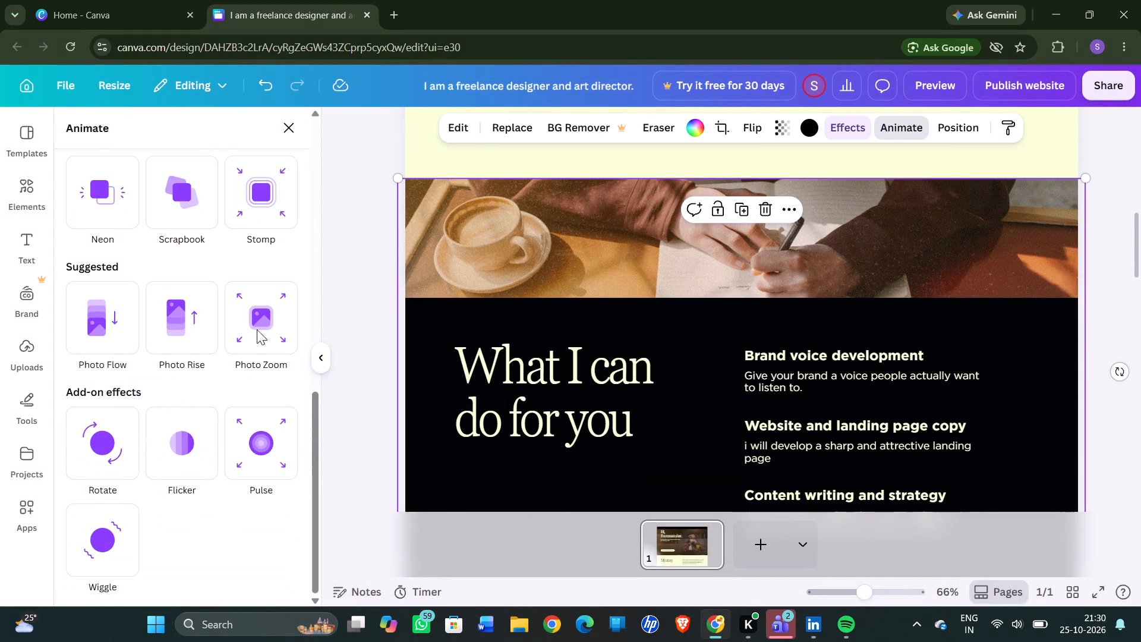
left_click(261, 197)
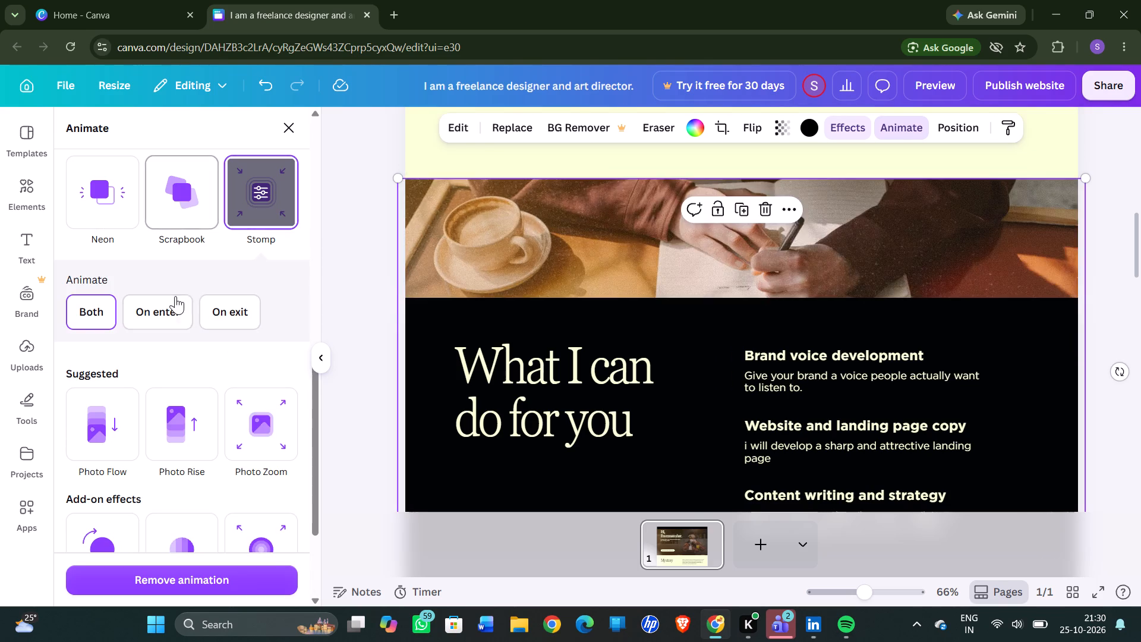
left_click(228, 299)
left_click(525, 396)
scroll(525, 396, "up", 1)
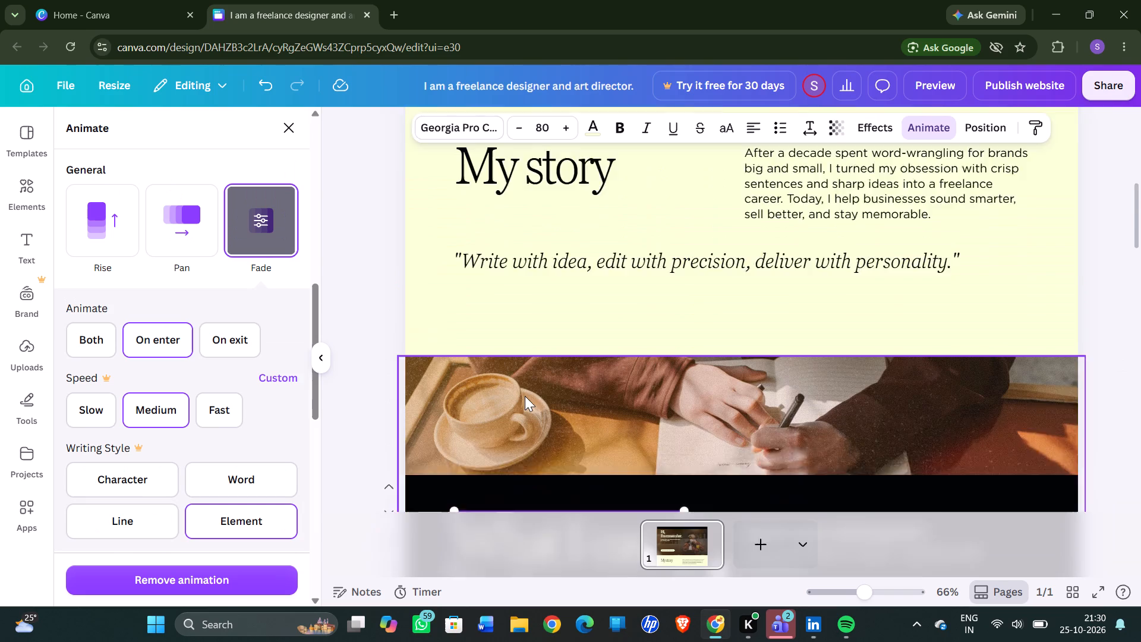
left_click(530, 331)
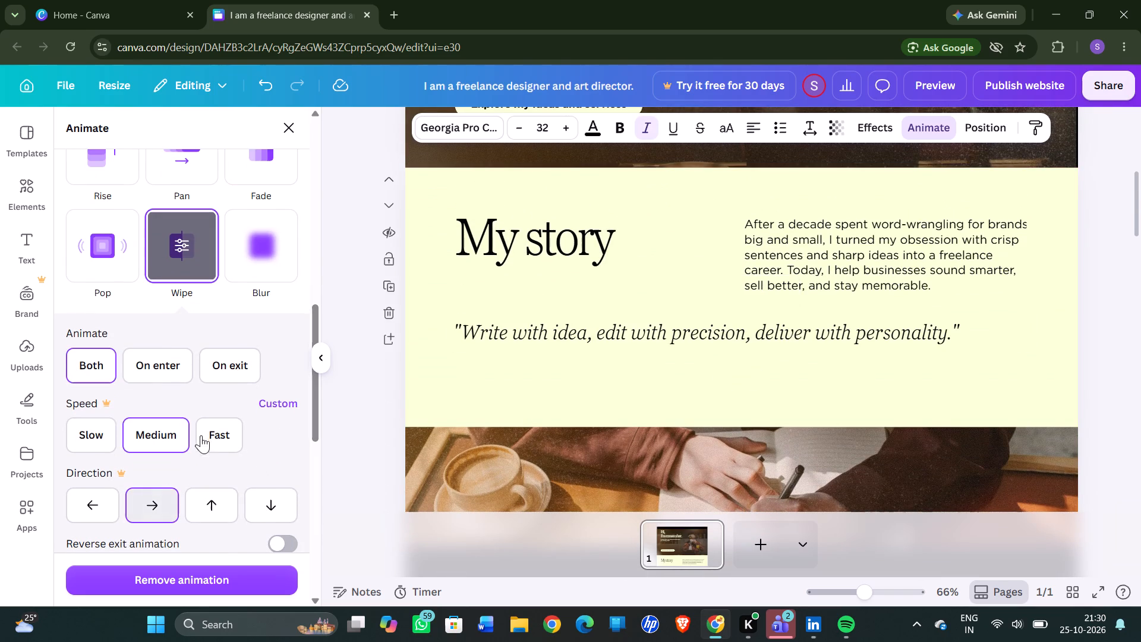
Add the Pulse add-on effect to the "Get in touch" button.
scroll(578, 221, "down", 1)
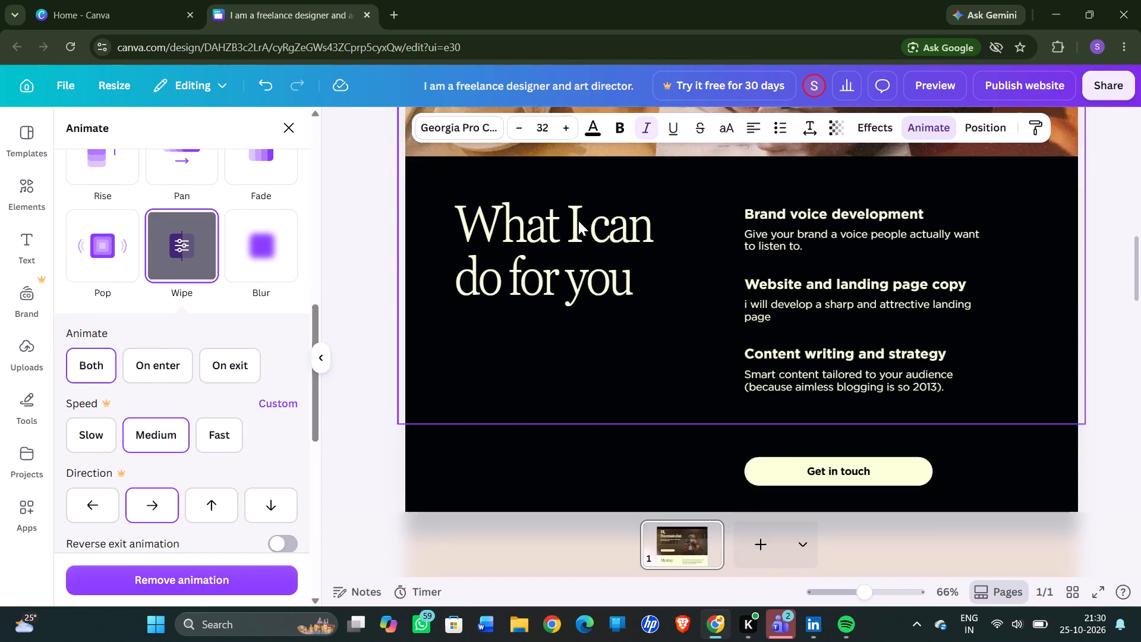
scroll(578, 221, "down", 1)
left_click(832, 237)
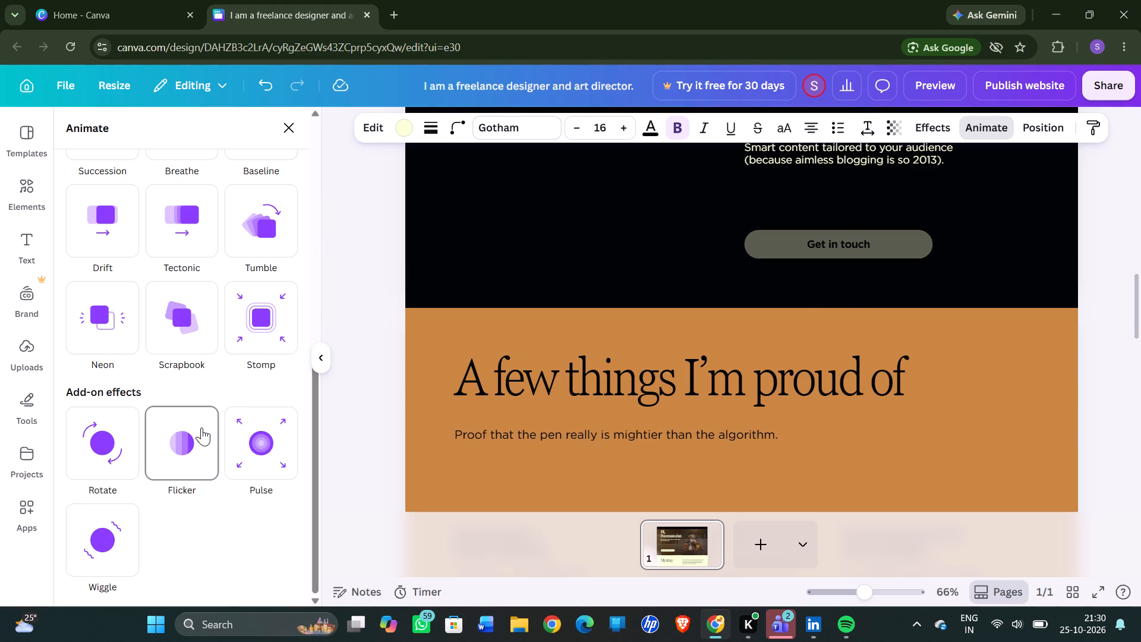
left_click(275, 420)
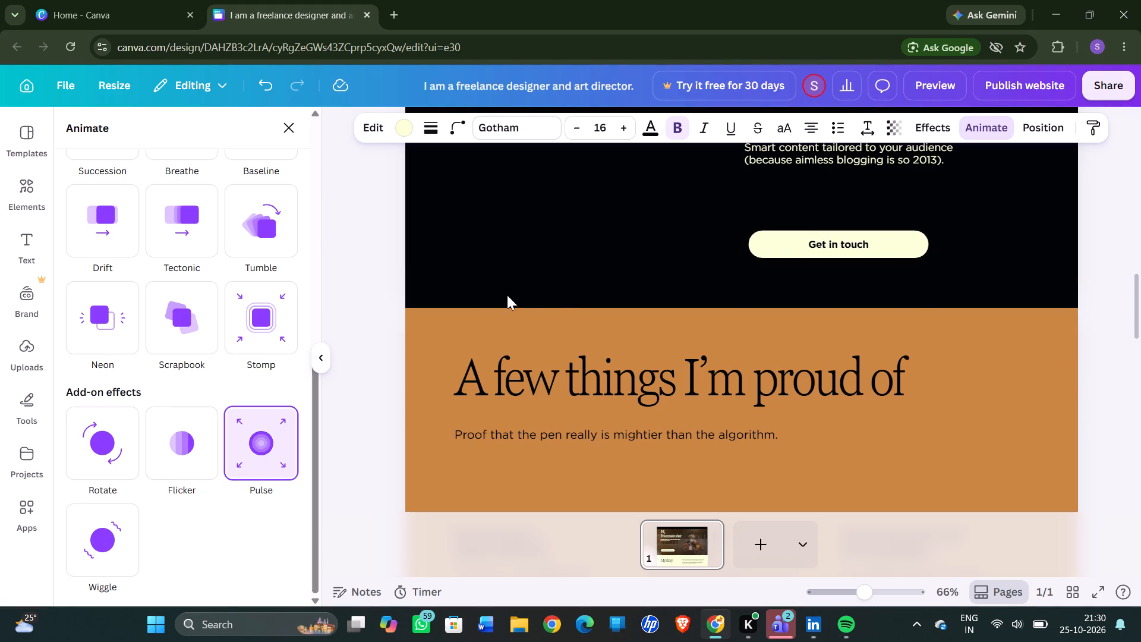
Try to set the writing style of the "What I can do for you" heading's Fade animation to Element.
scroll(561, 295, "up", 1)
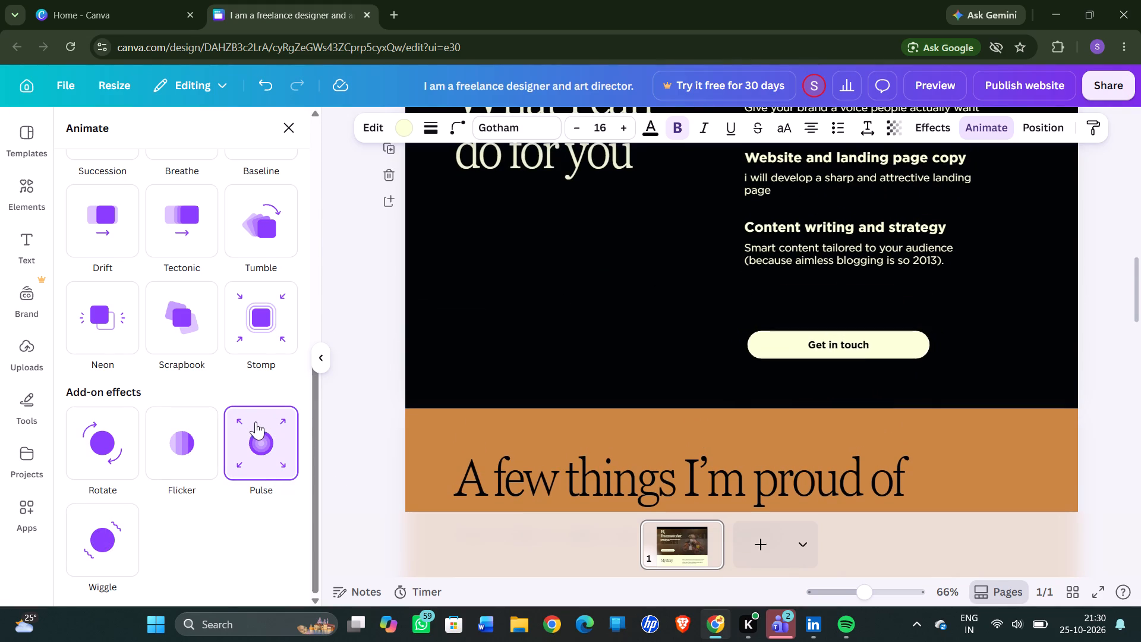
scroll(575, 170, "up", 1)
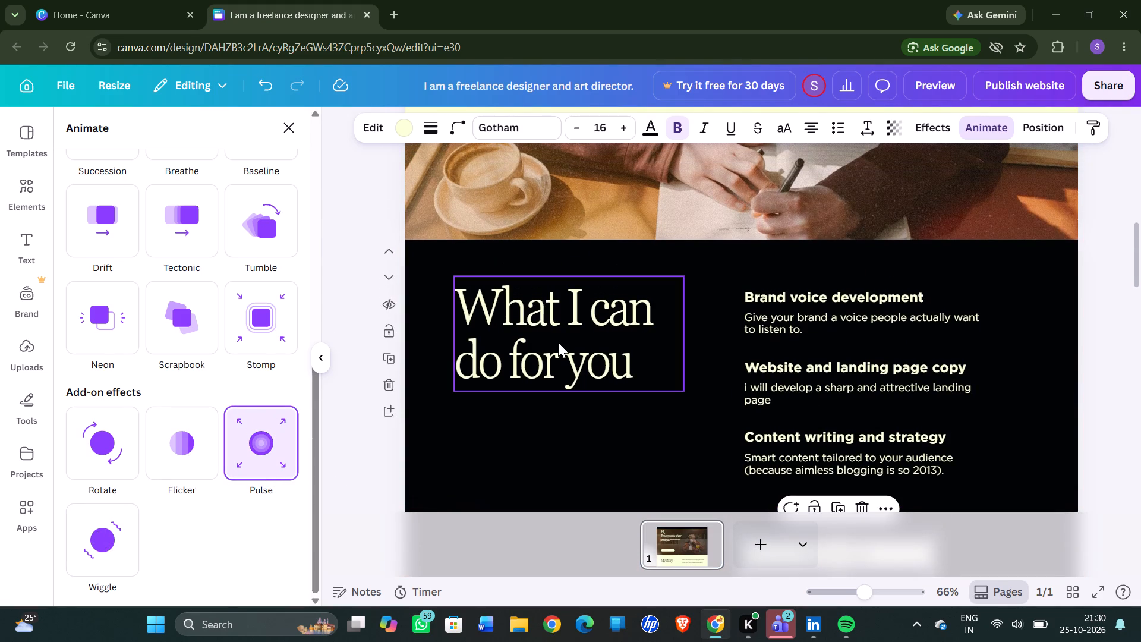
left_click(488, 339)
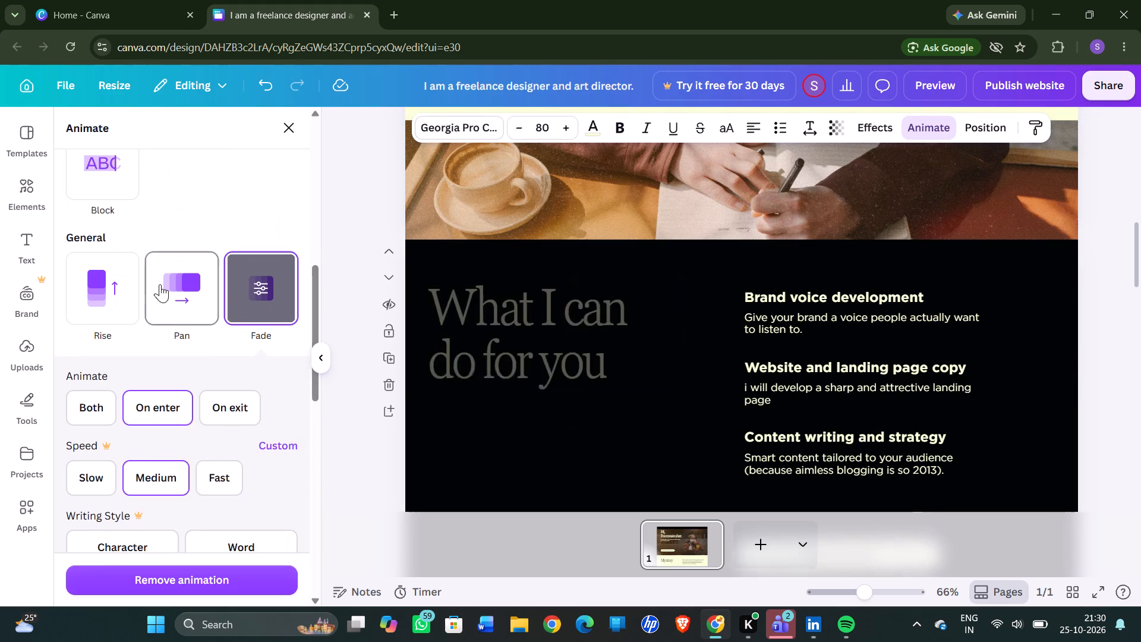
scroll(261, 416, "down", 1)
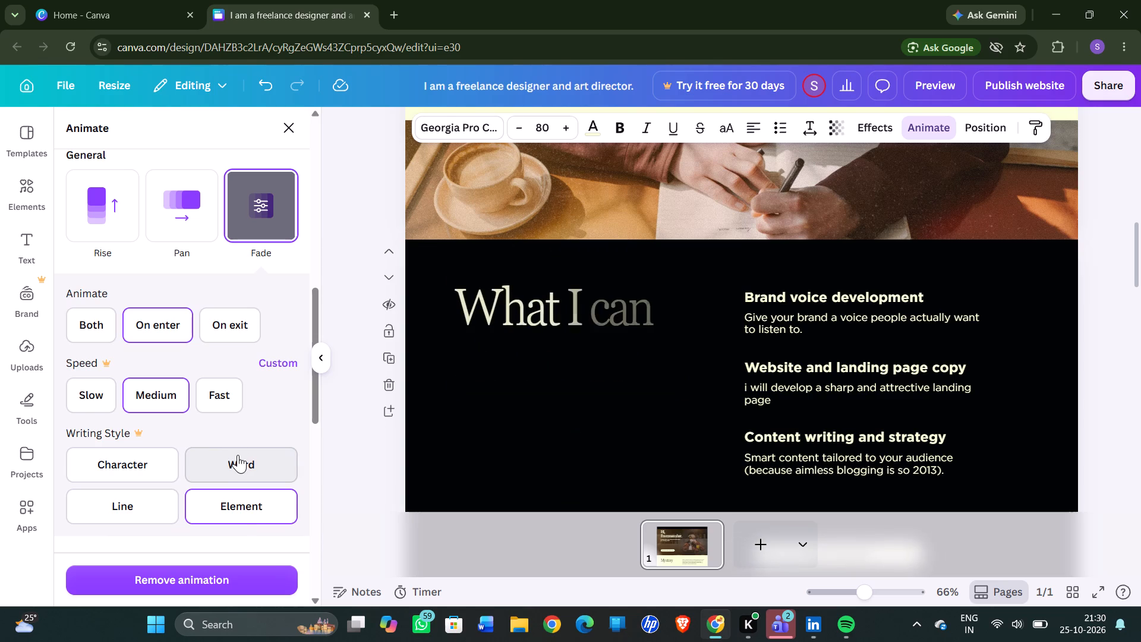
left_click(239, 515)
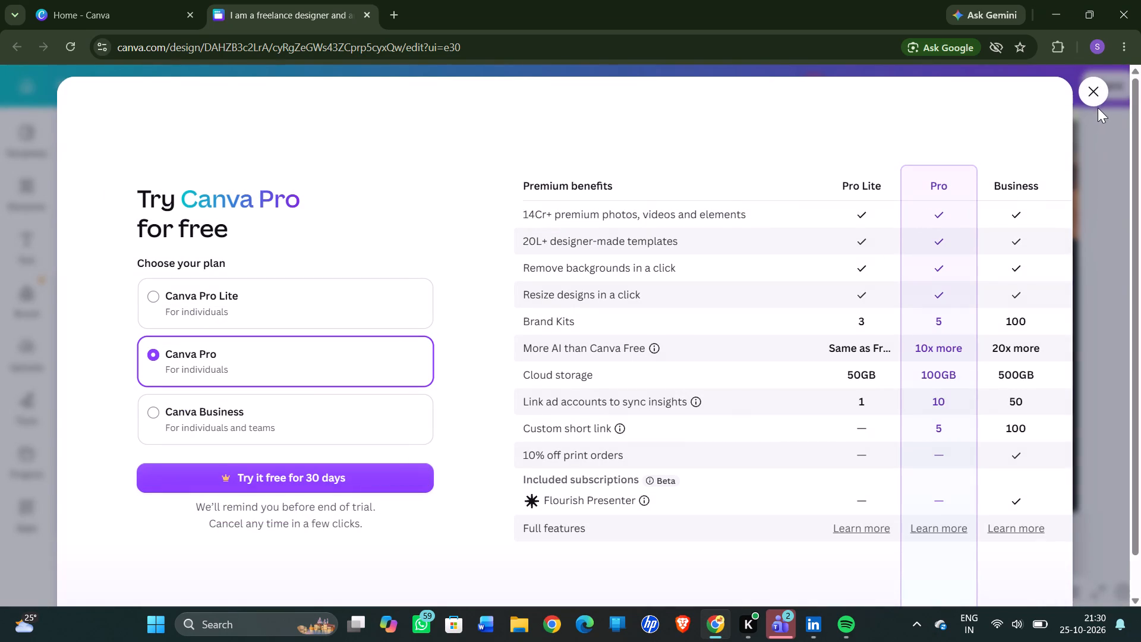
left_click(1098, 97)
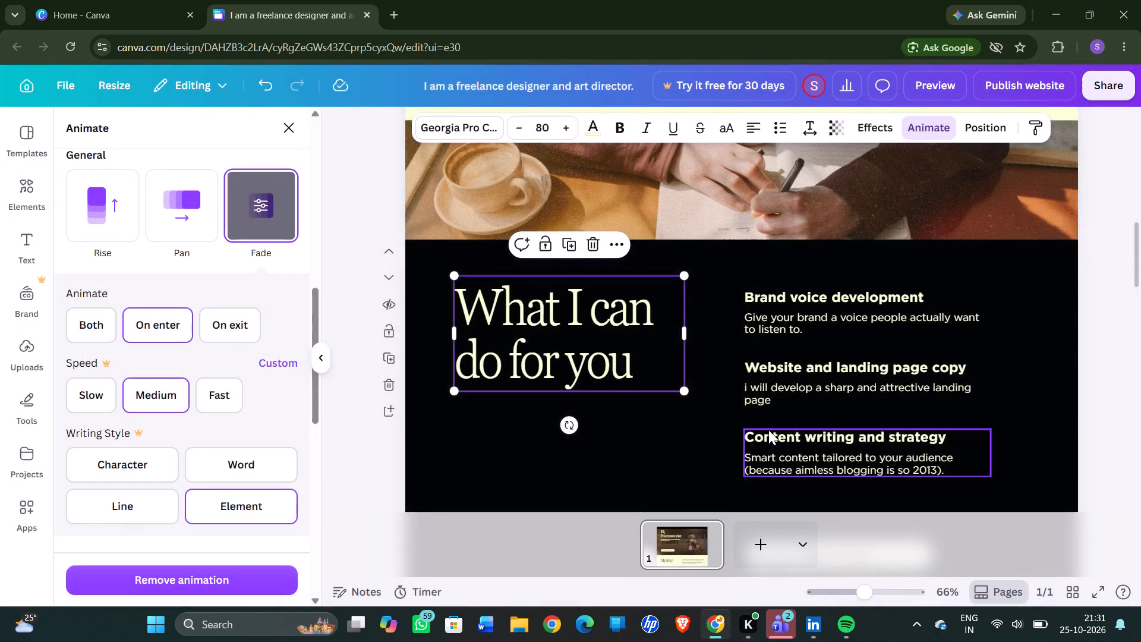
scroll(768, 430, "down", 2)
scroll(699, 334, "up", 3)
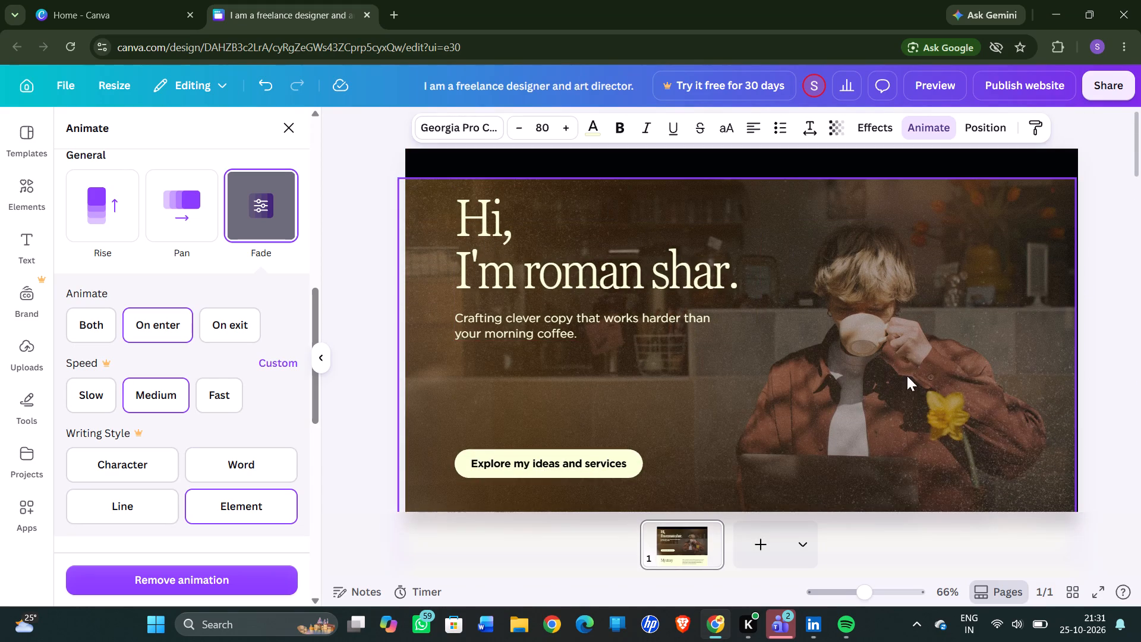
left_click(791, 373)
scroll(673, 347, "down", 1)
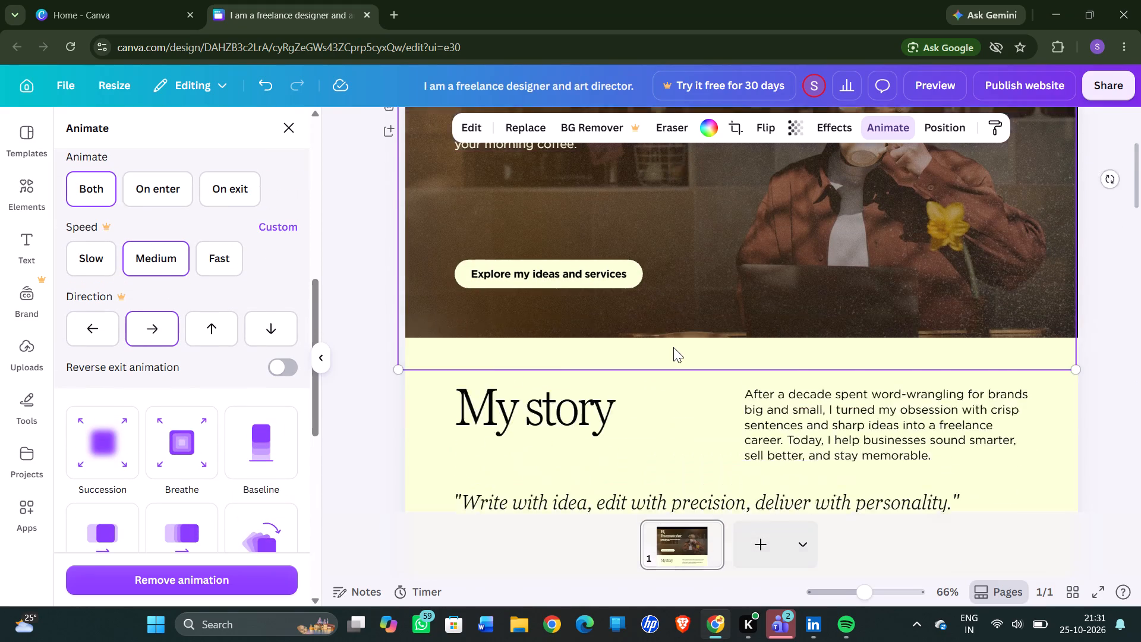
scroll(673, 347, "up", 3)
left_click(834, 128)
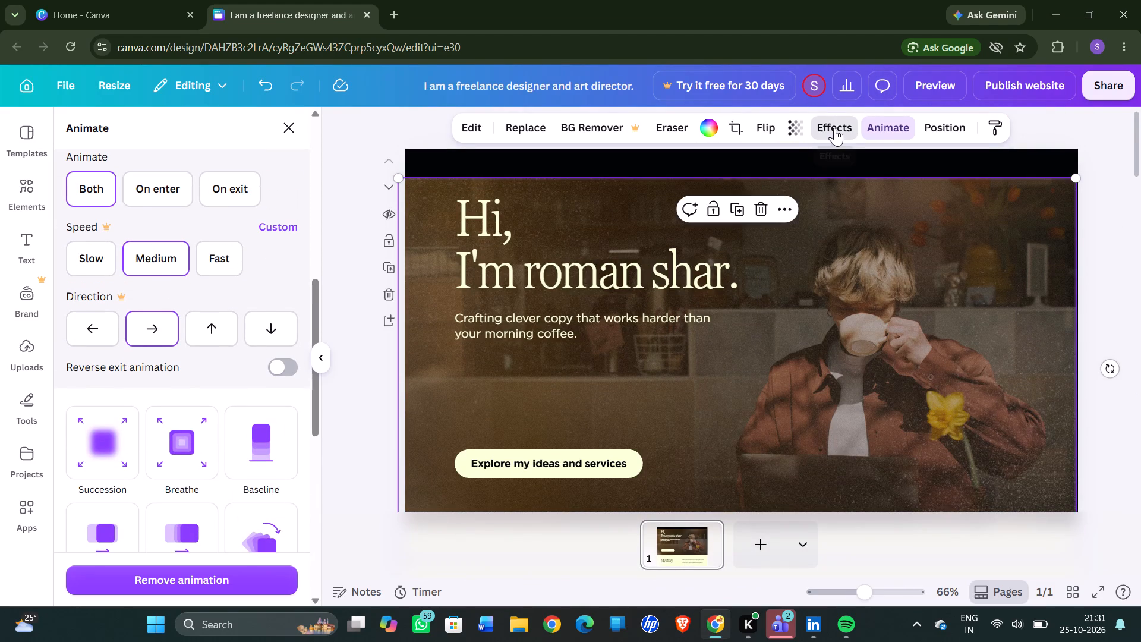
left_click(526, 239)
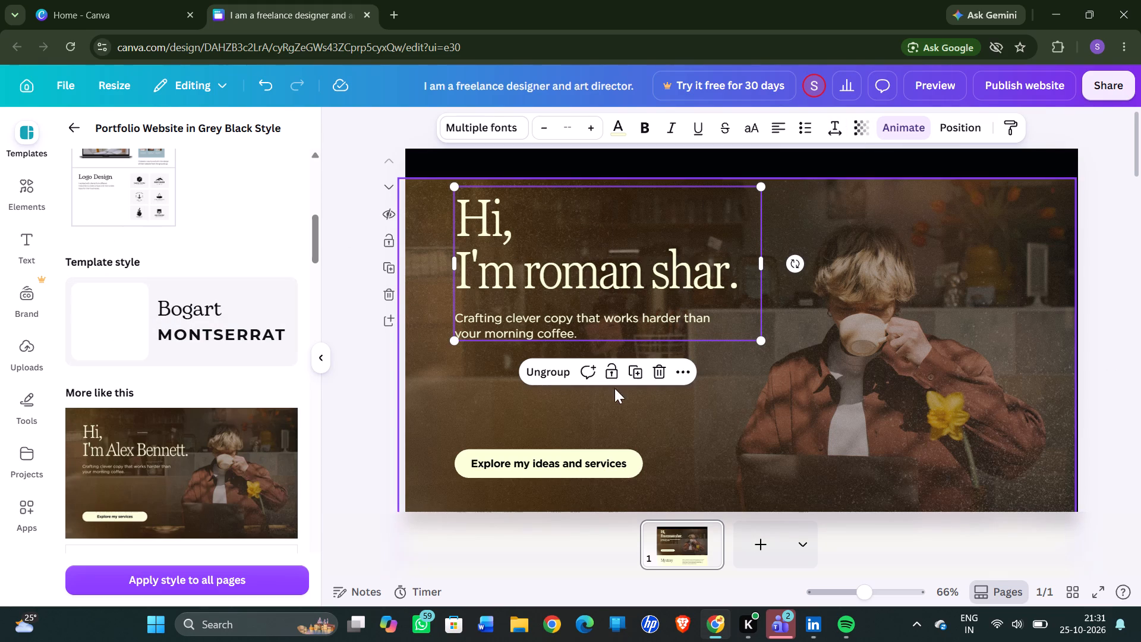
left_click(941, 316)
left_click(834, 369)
Try the Echo effect on the "Explore my ideas and services" button, and replace it with Glow.
scroll(834, 369, "down", 1)
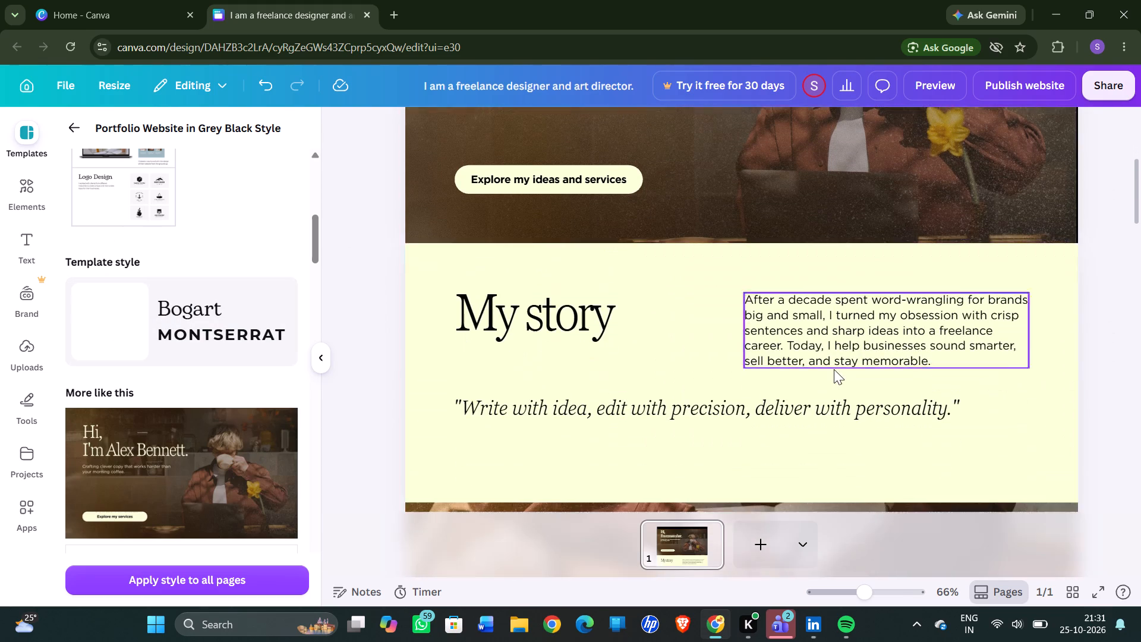
scroll(834, 369, "down", 1)
left_click(589, 164)
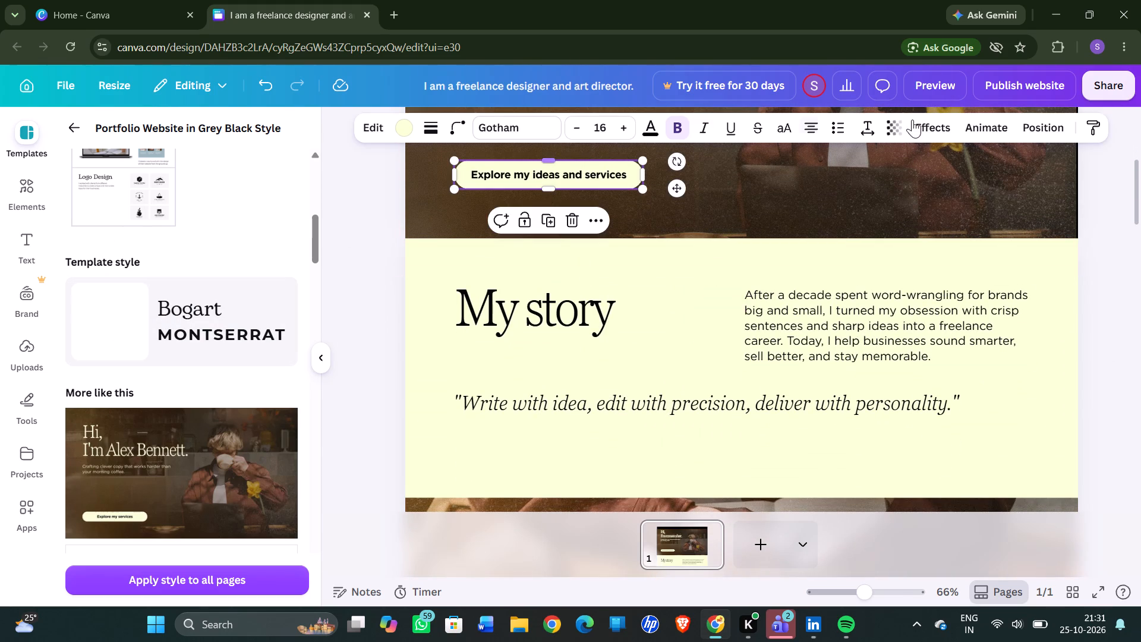
left_click(915, 120)
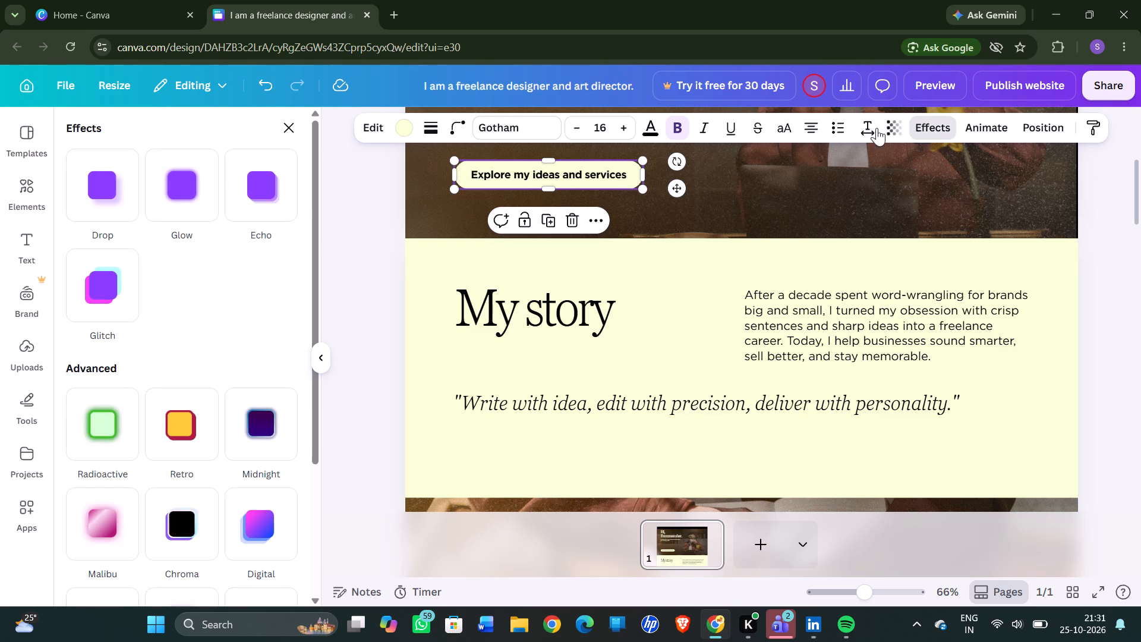
left_click(236, 189)
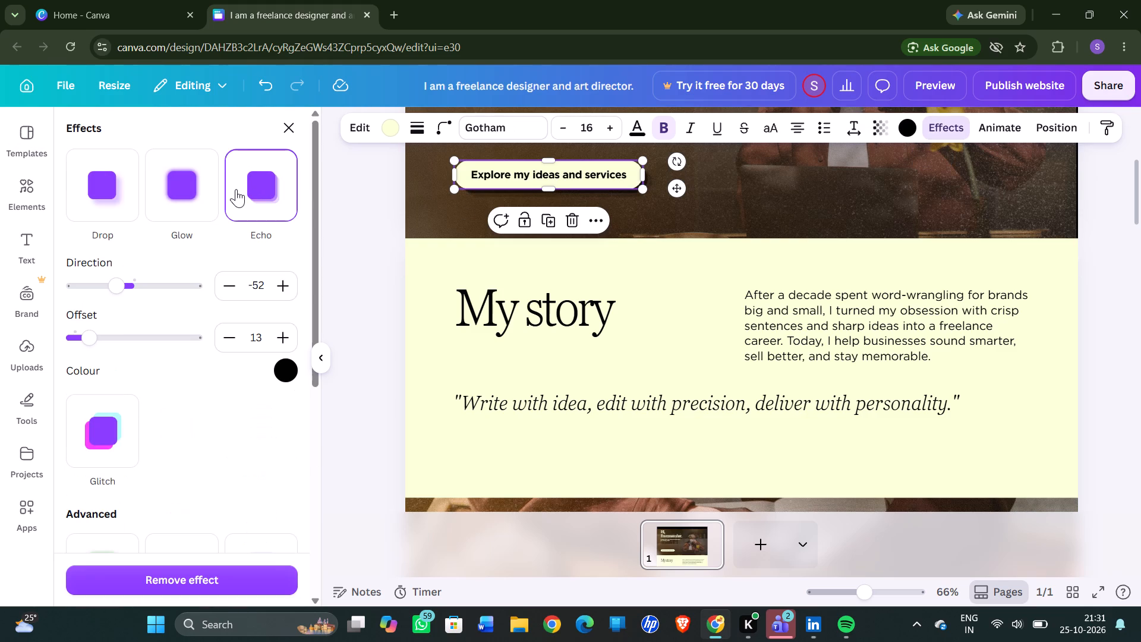
left_click(203, 193)
left_click(314, 160)
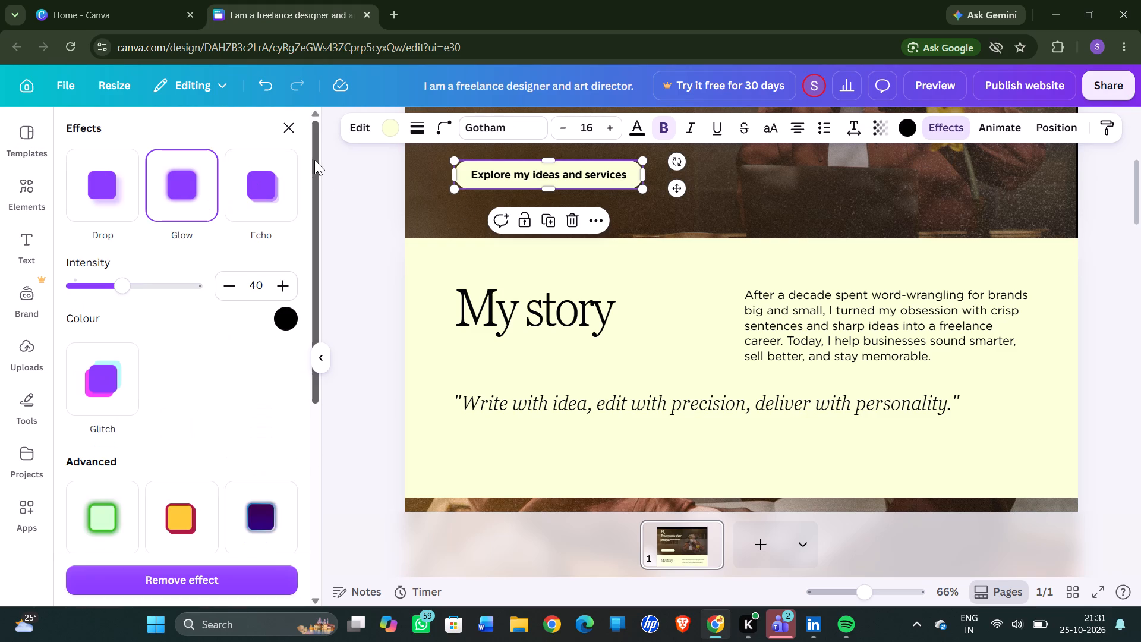
Change the effect on the "Explore my ideas and services" button to Drop.
left_click(109, 178)
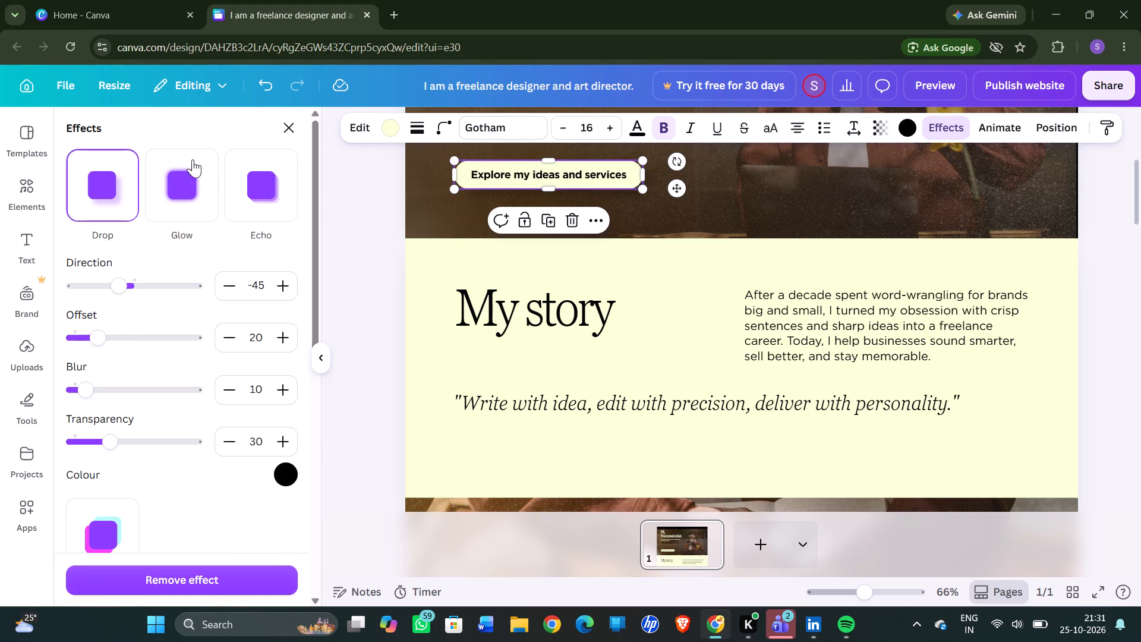
Try the Echo, Splice and Neon effects on the "My story" heading, and settle on Glitch.
left_click(626, 289)
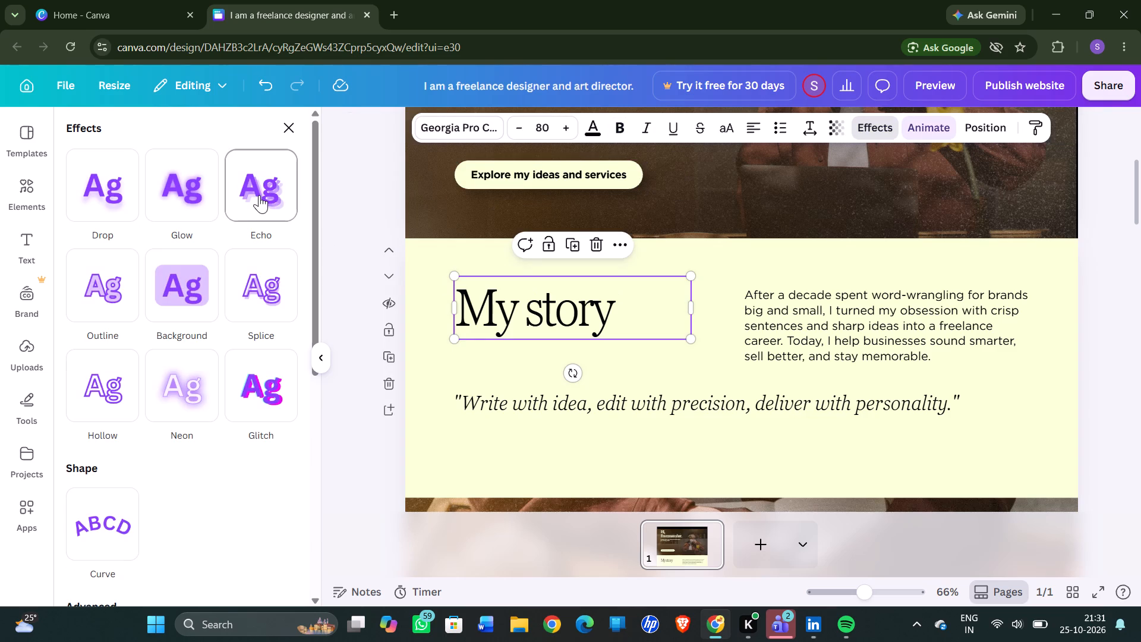
left_click(259, 195)
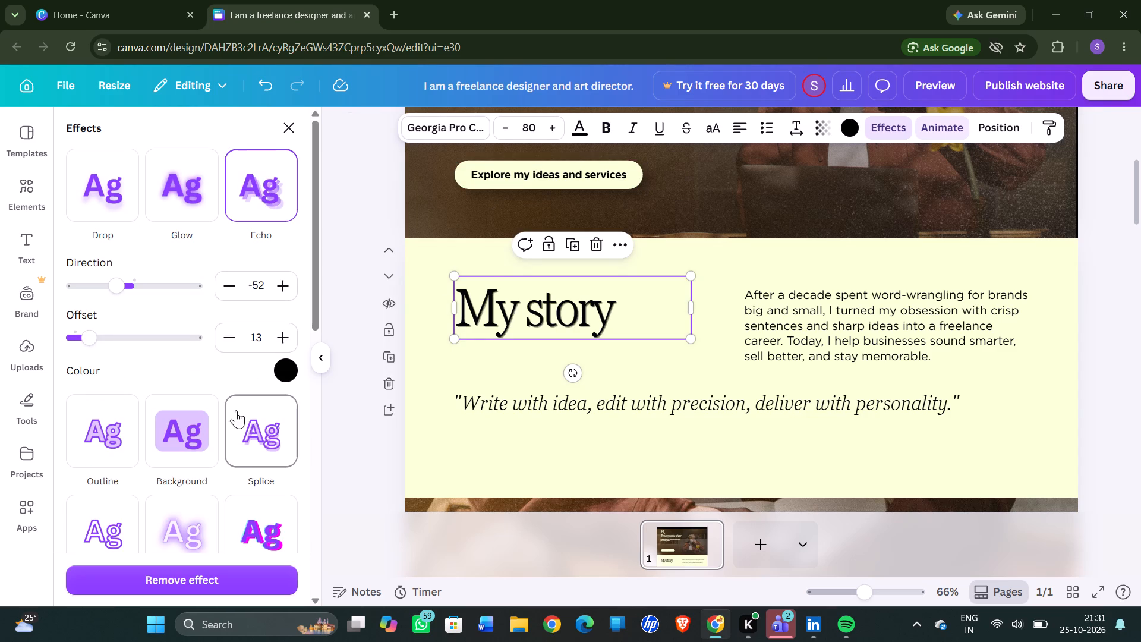
left_click(250, 429)
scroll(250, 429, "down", 1)
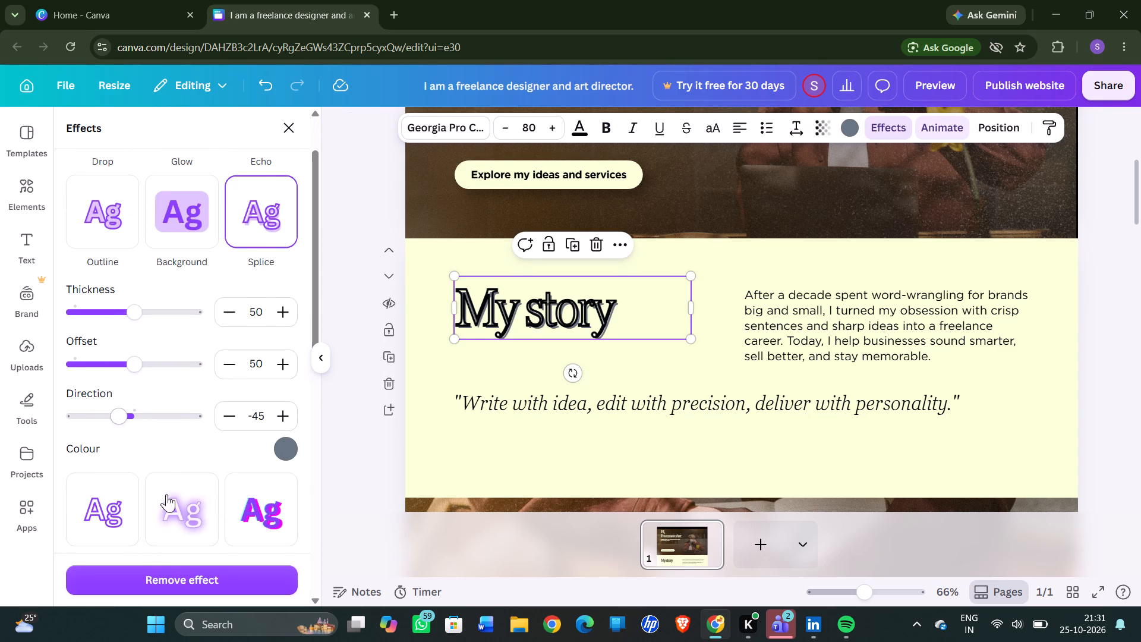
left_click(200, 490)
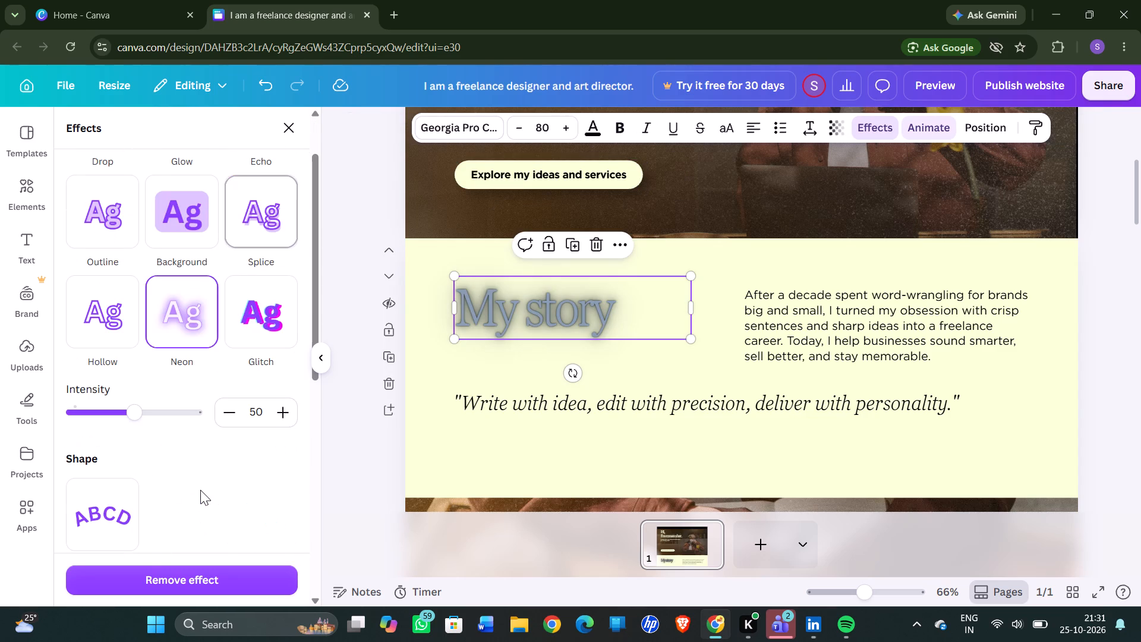
left_click(275, 283)
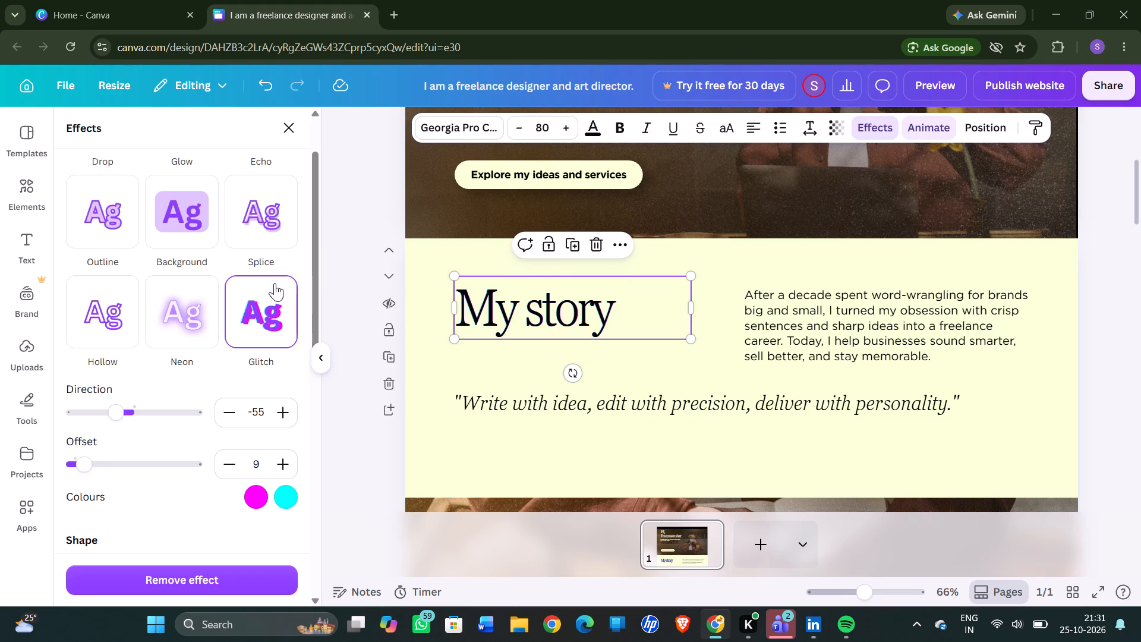
Nudge the paragraph beside "My story" slightly upwards, try the Hollow effect on it, and replace that with Glitch.
scroll(817, 325, "down", 1)
left_click(853, 298)
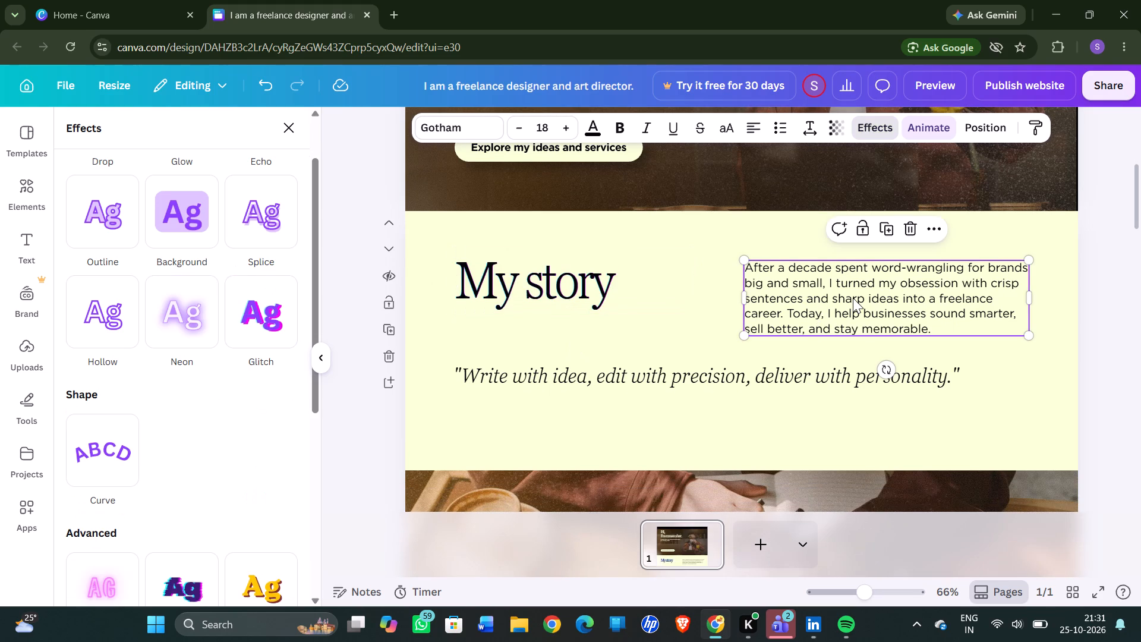
left_click_drag(810, 298, 810, 289)
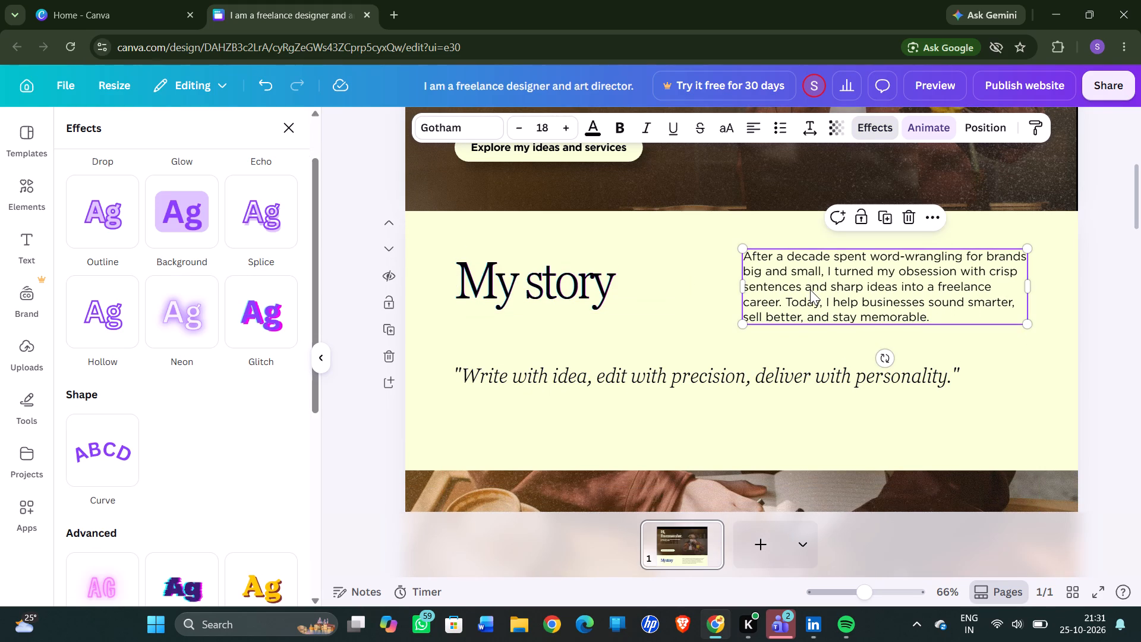
left_click(109, 329)
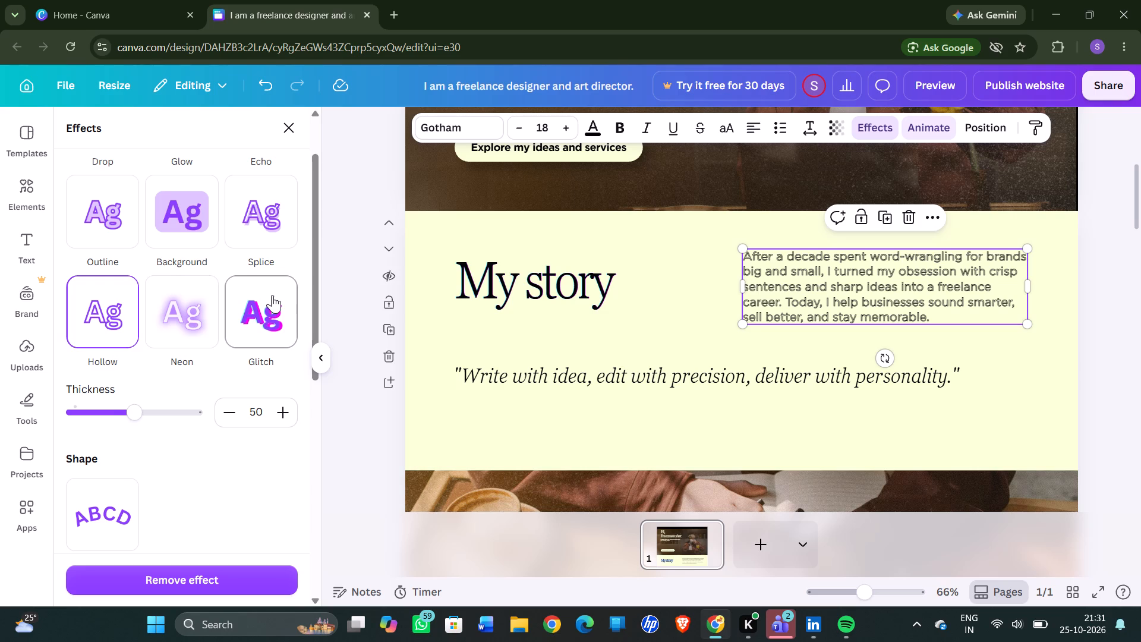
left_click(273, 295)
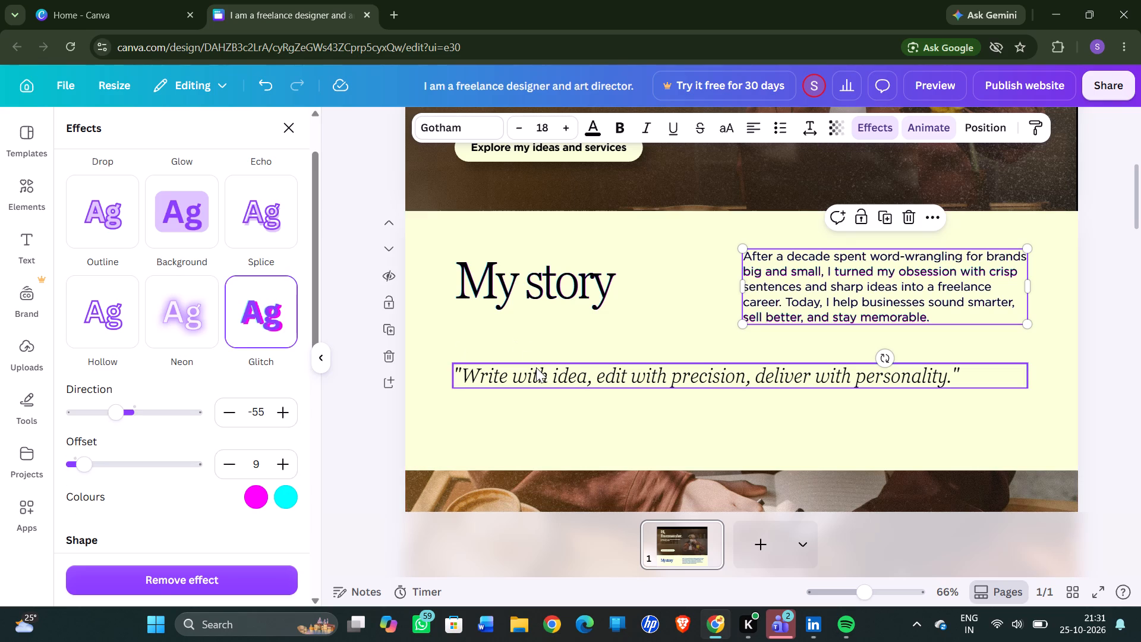
Apply the Glitch effect to the italic quote "Write with idea, edit with precision, deliver with personality.".
left_click(537, 368)
left_click(283, 278)
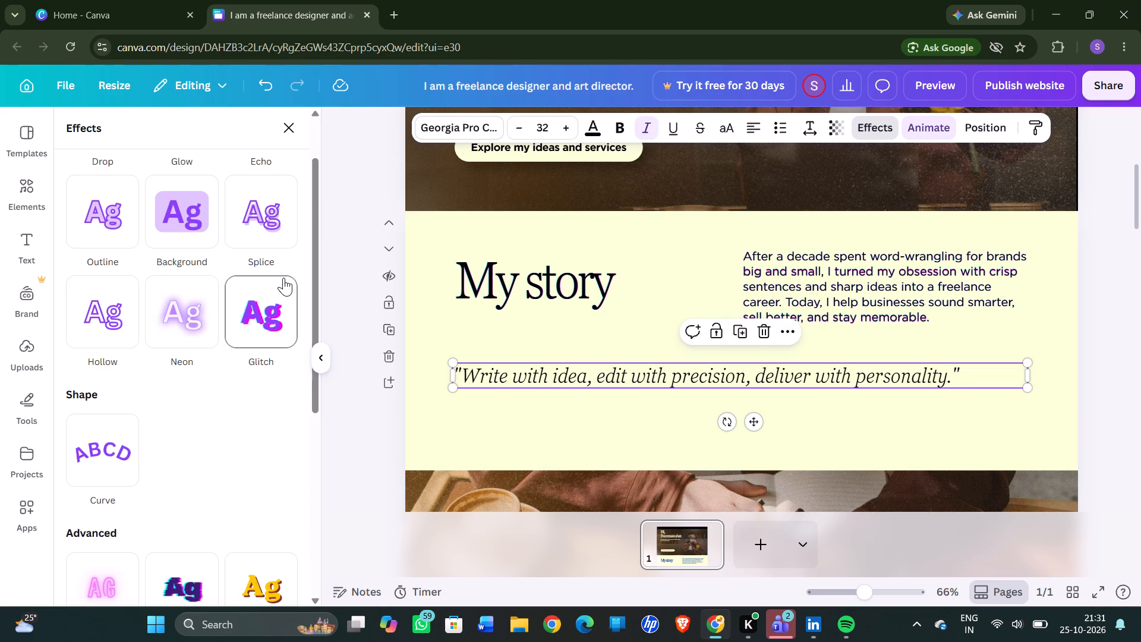
Apply the Glitch effect to the "A few things I'm proud of" heading in the orange section.
scroll(566, 322, "down", 1)
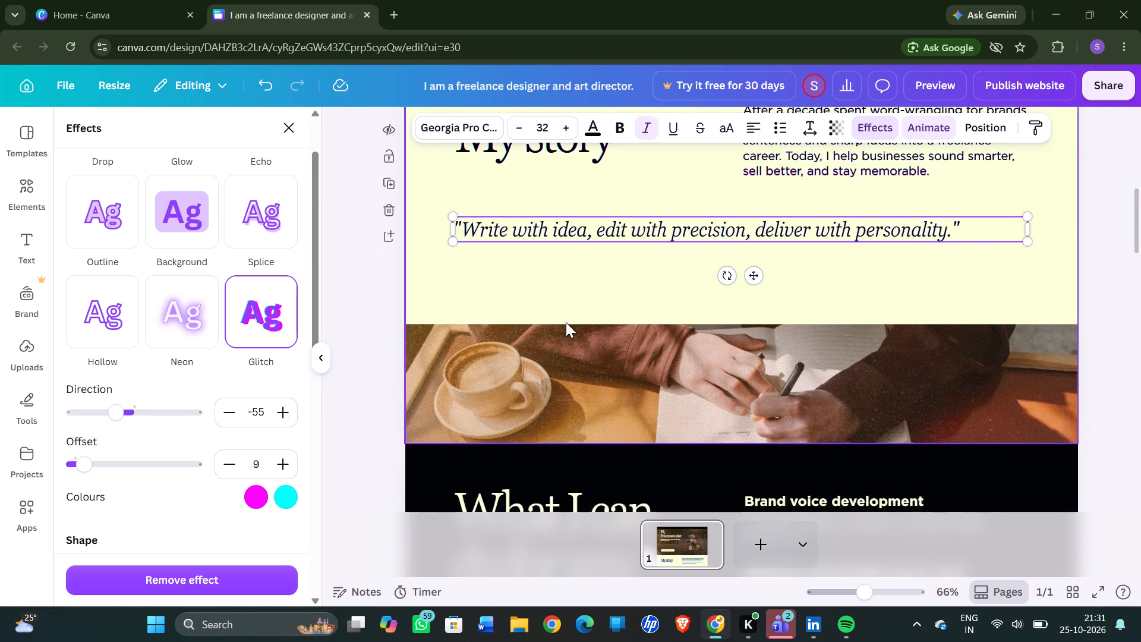
scroll(566, 322, "down", 2)
scroll(566, 322, "up", 4)
scroll(566, 322, "down", 1)
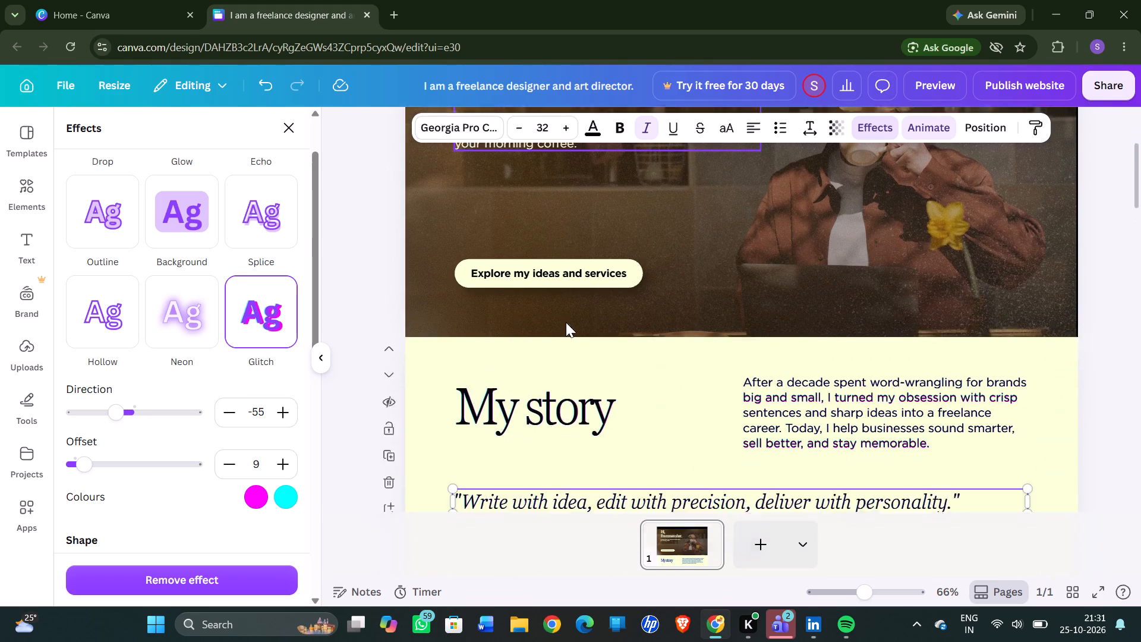
scroll(566, 322, "down", 3)
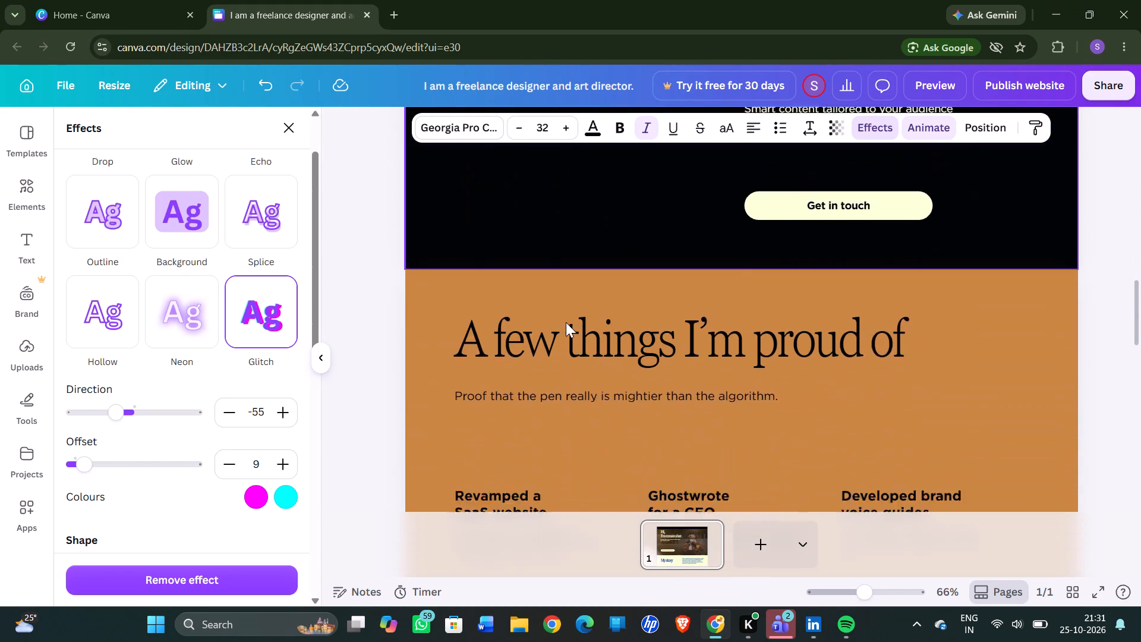
scroll(566, 322, "down", 1)
left_click(606, 276)
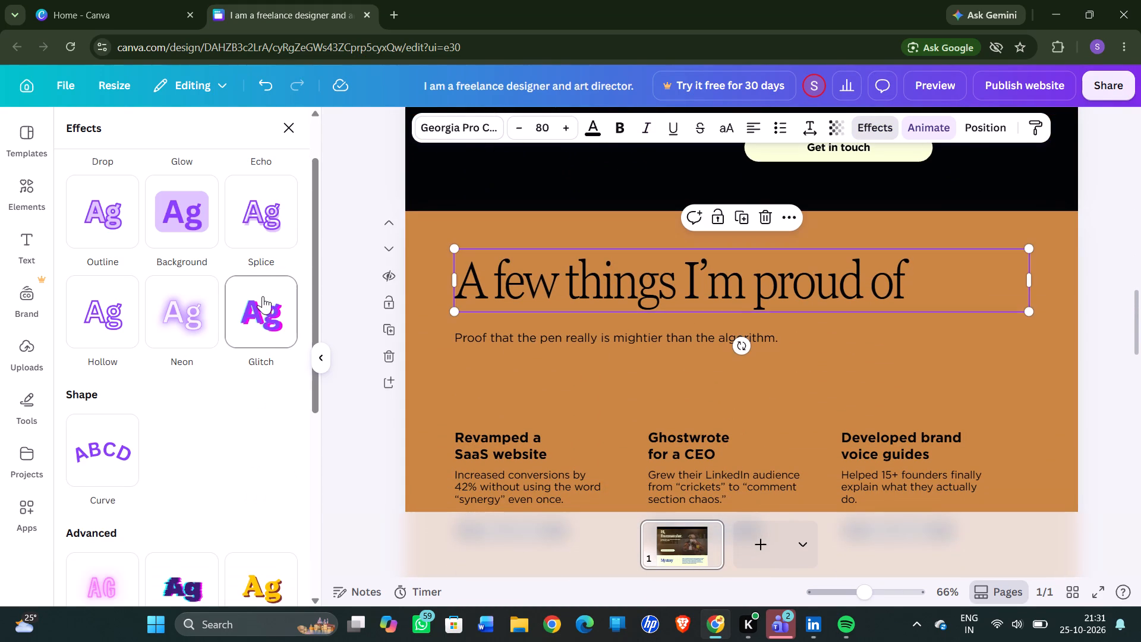
left_click(275, 289)
left_click(463, 373)
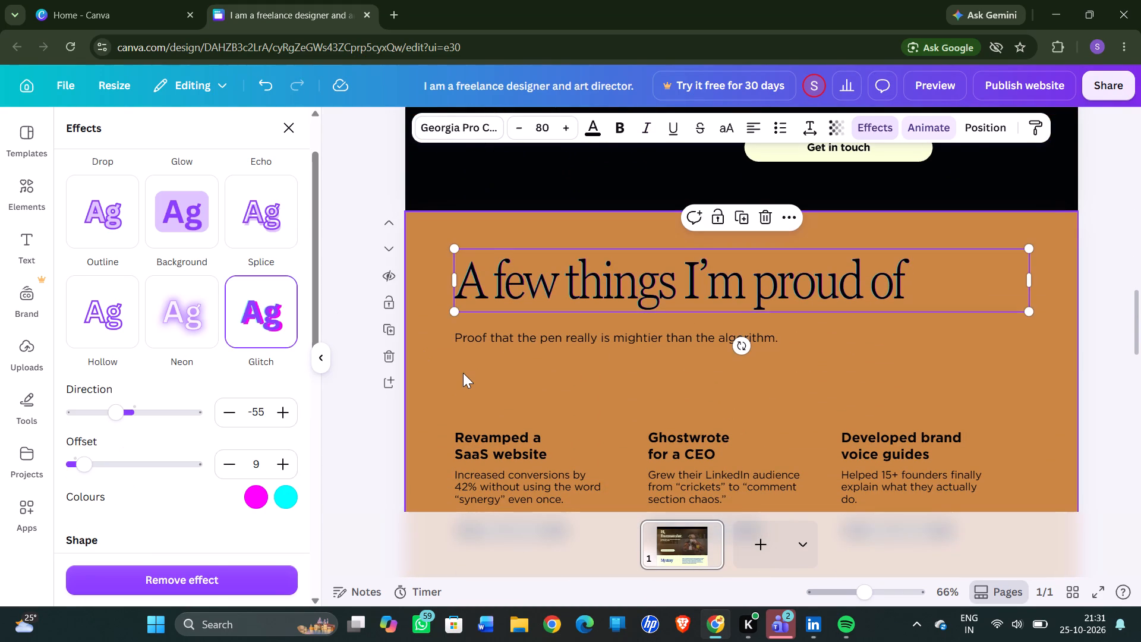
Change the animation of the "A few things I'm proud of" heading from Fade to Rise.
scroll(463, 373, "down", 1)
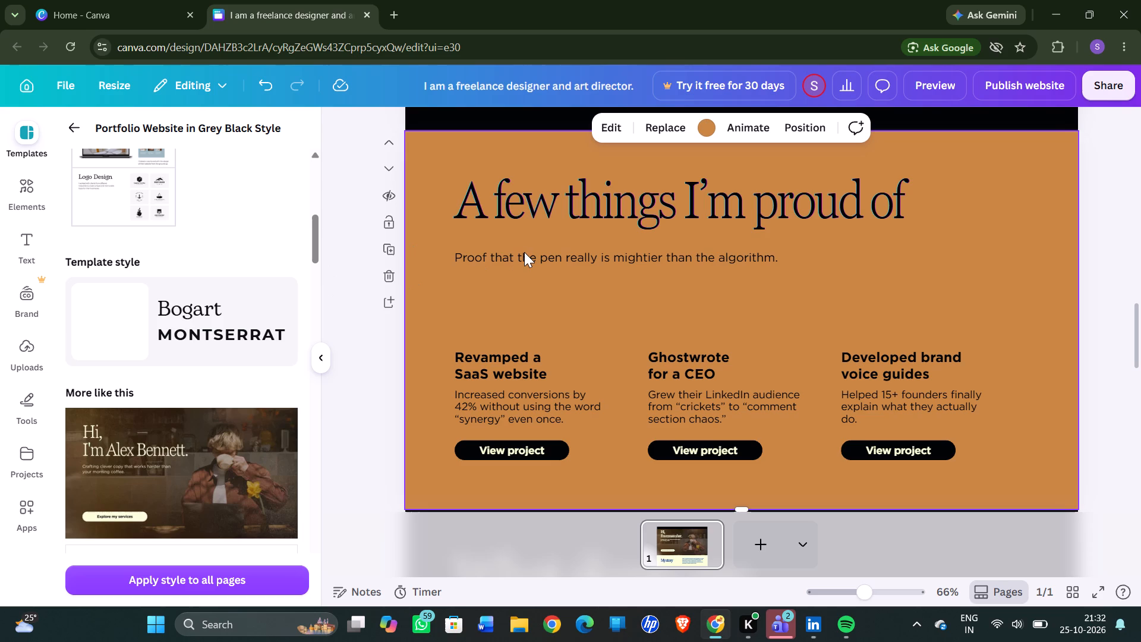
left_click(553, 202)
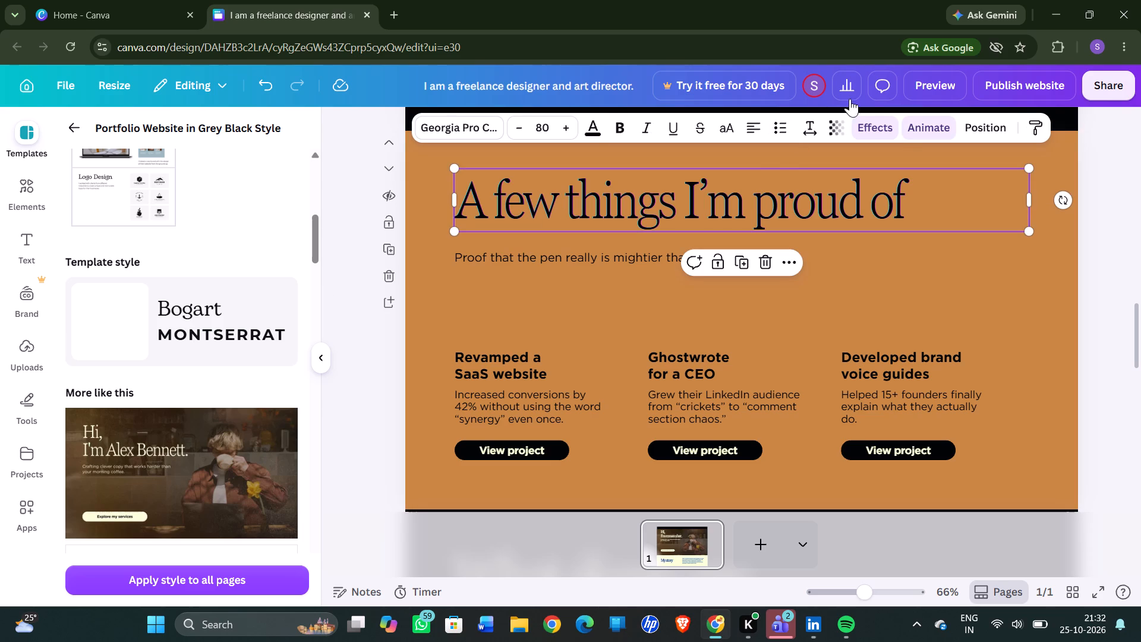
left_click(939, 126)
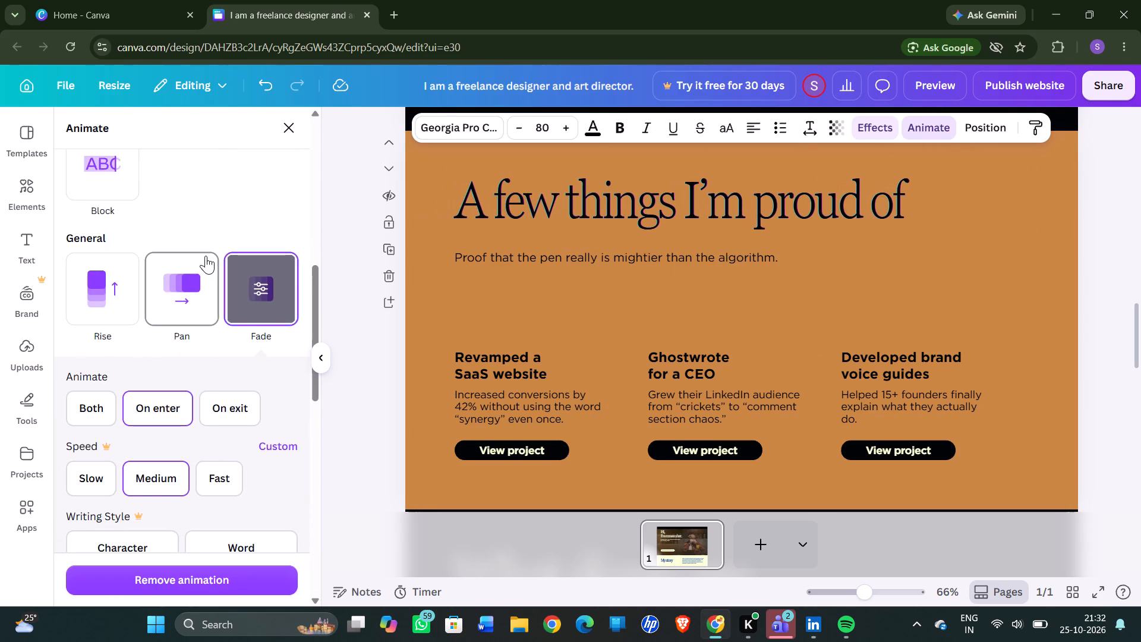
left_click(110, 266)
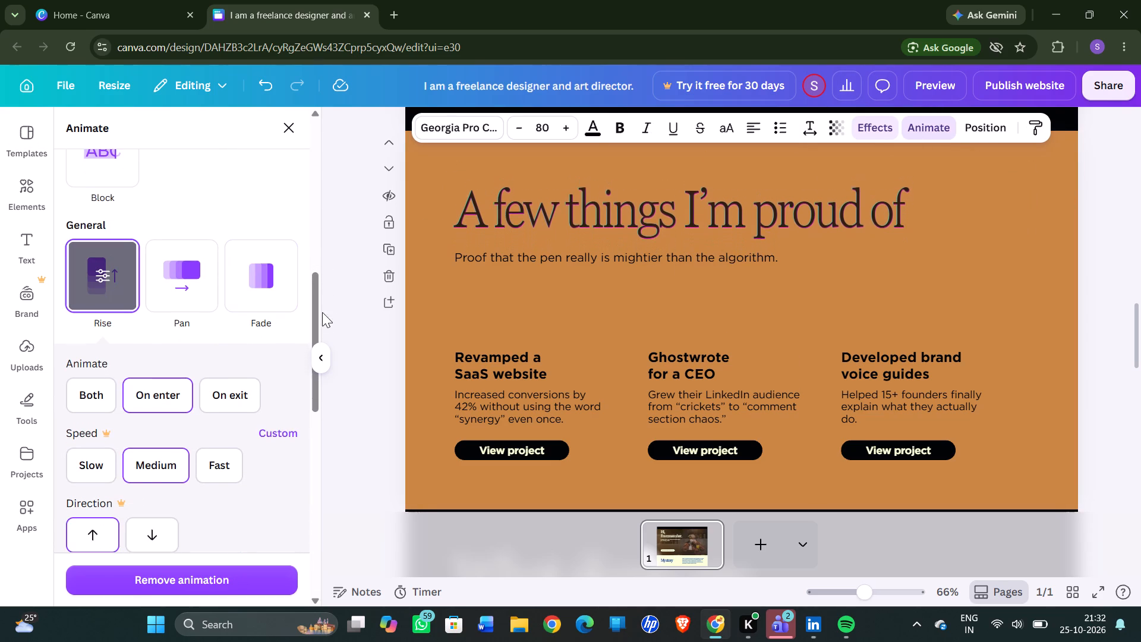
Look over the whole page, from the client testimonials and contact form back to the opening section.
scroll(624, 402, "down", 2)
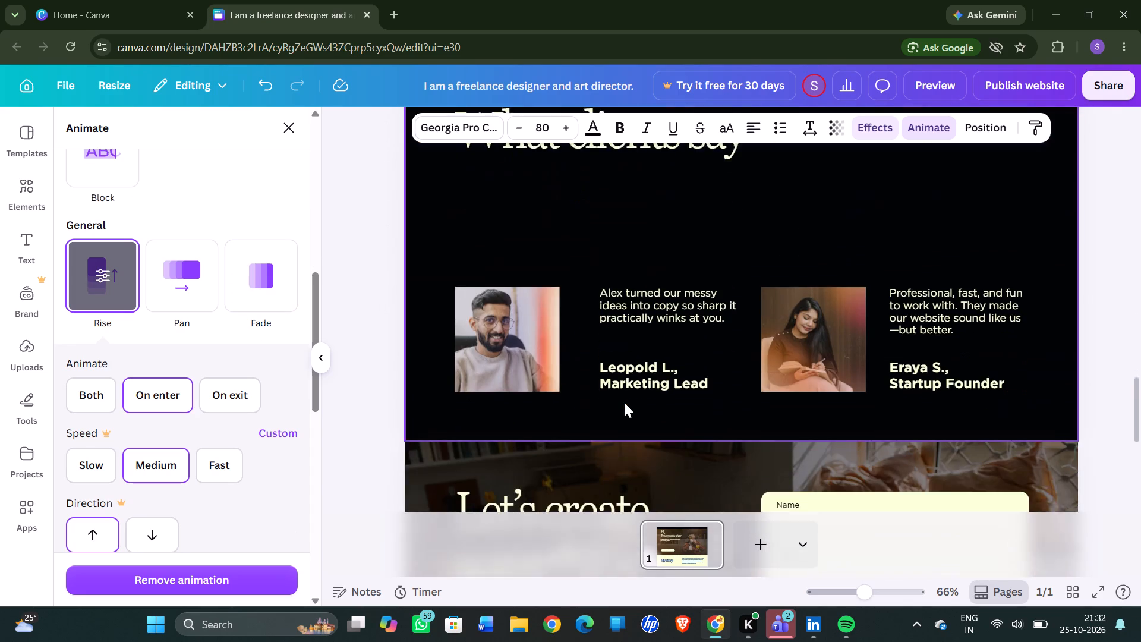
scroll(624, 402, "down", 3)
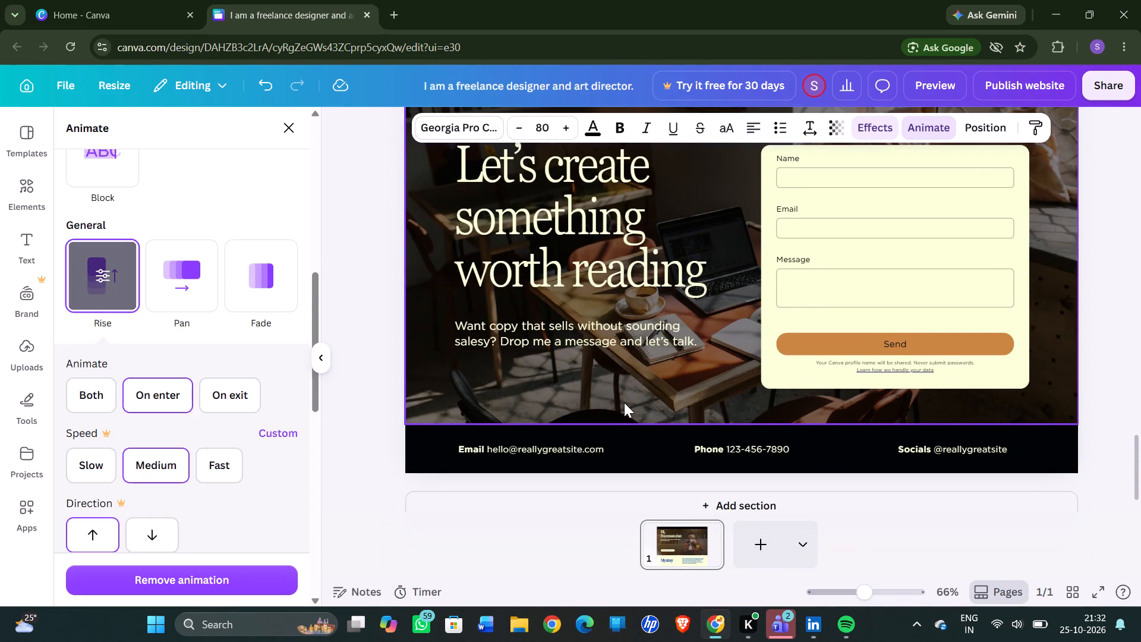
scroll(624, 402, "up", 2)
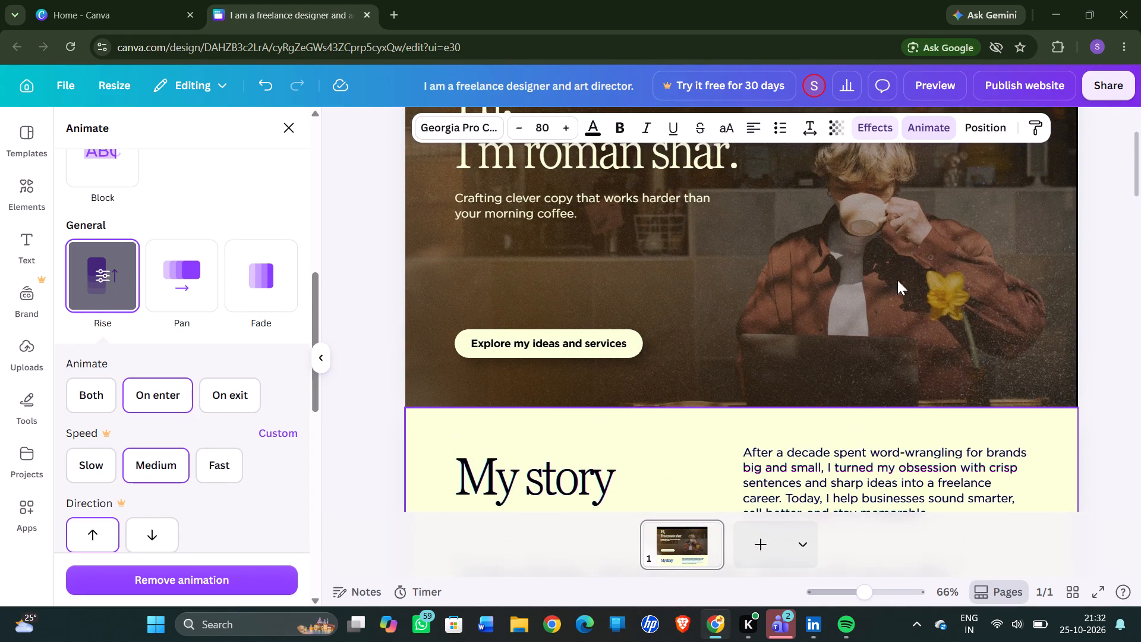
scroll(904, 322, "up", 3)
scroll(904, 322, "down", 5)
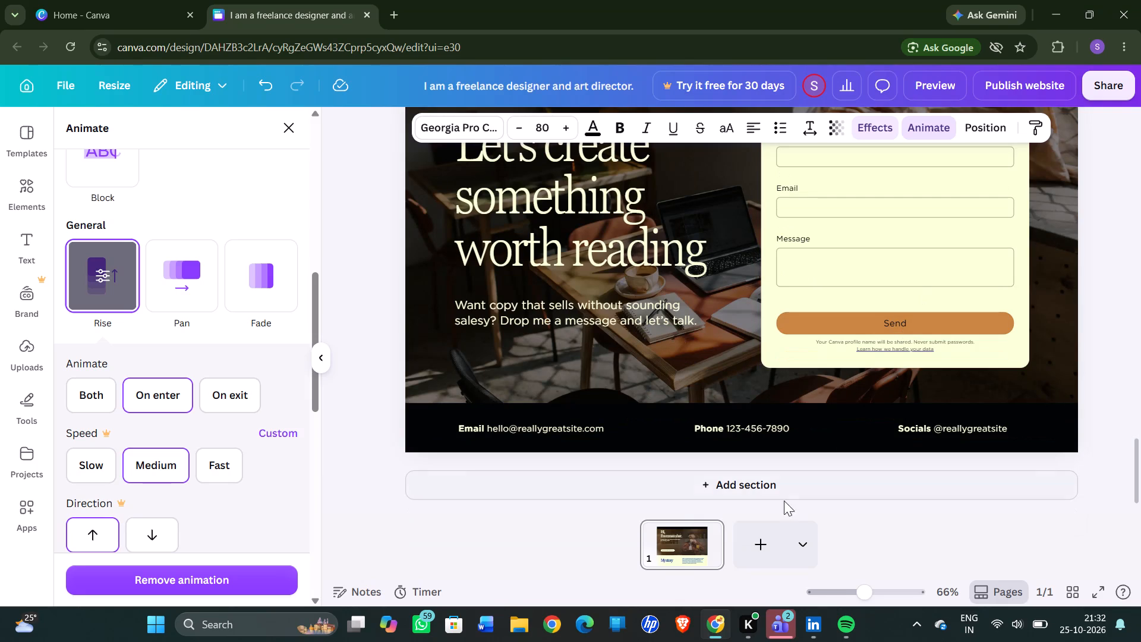
Add a blank second page to the website.
left_click(765, 534)
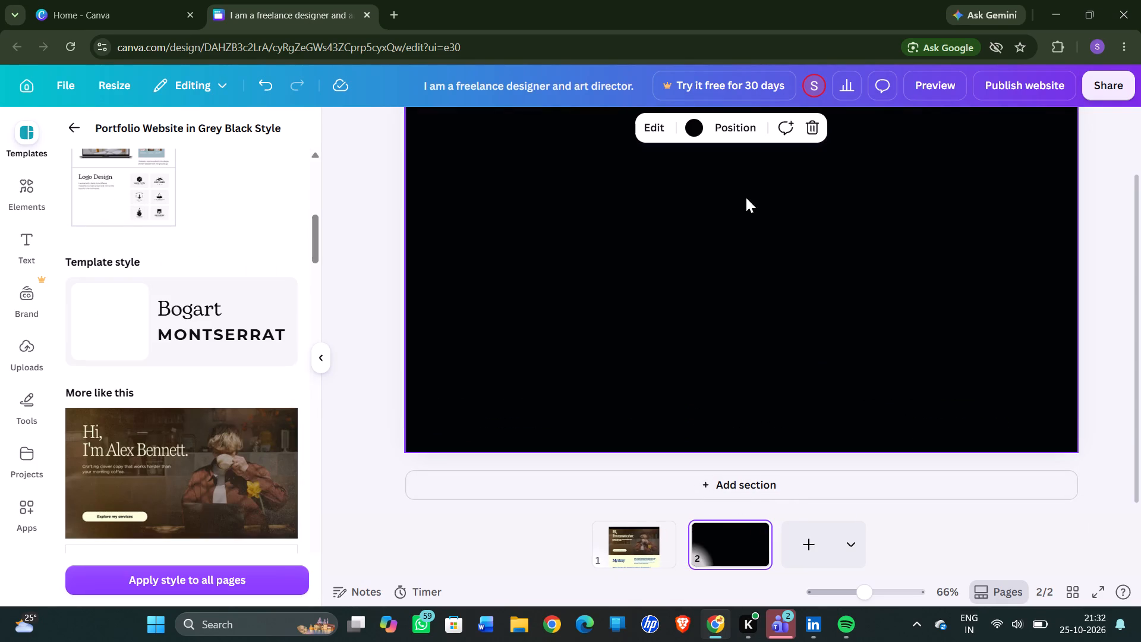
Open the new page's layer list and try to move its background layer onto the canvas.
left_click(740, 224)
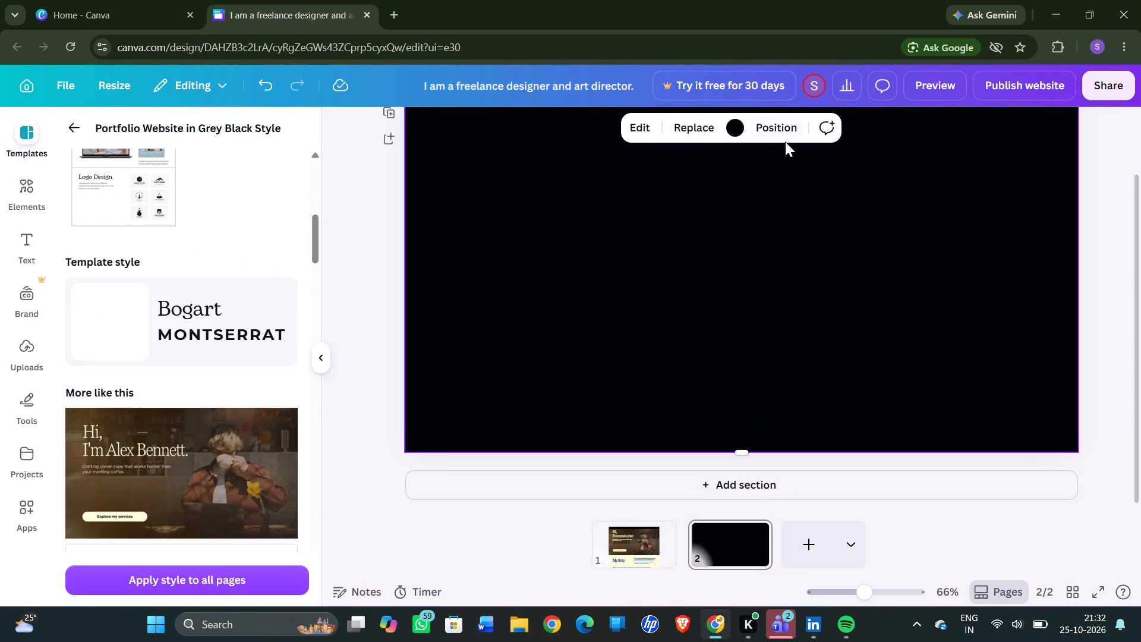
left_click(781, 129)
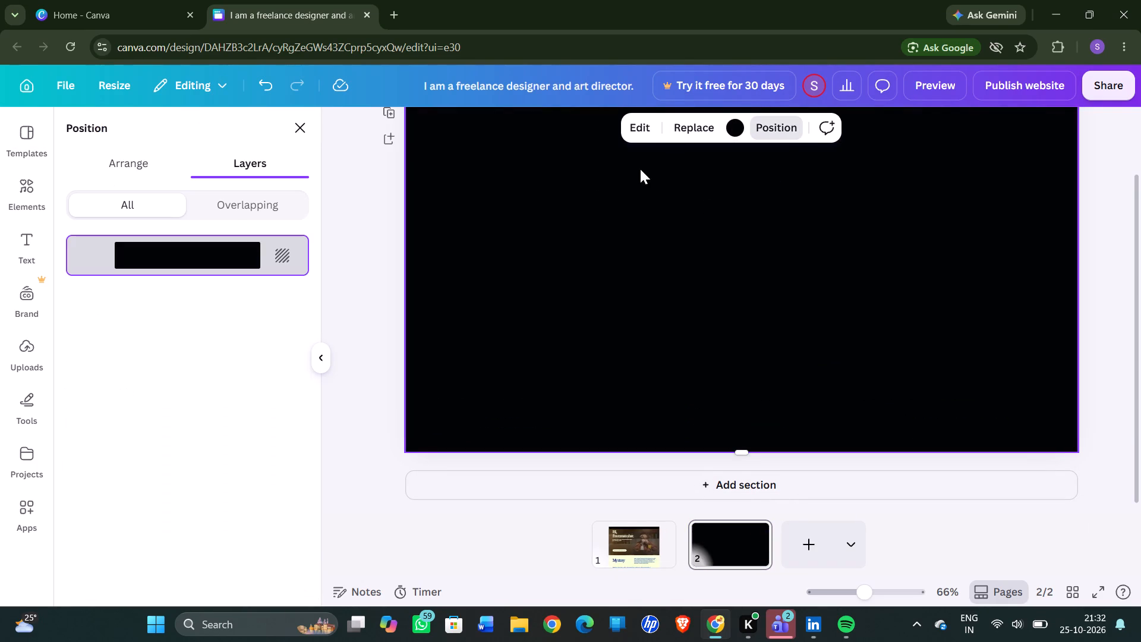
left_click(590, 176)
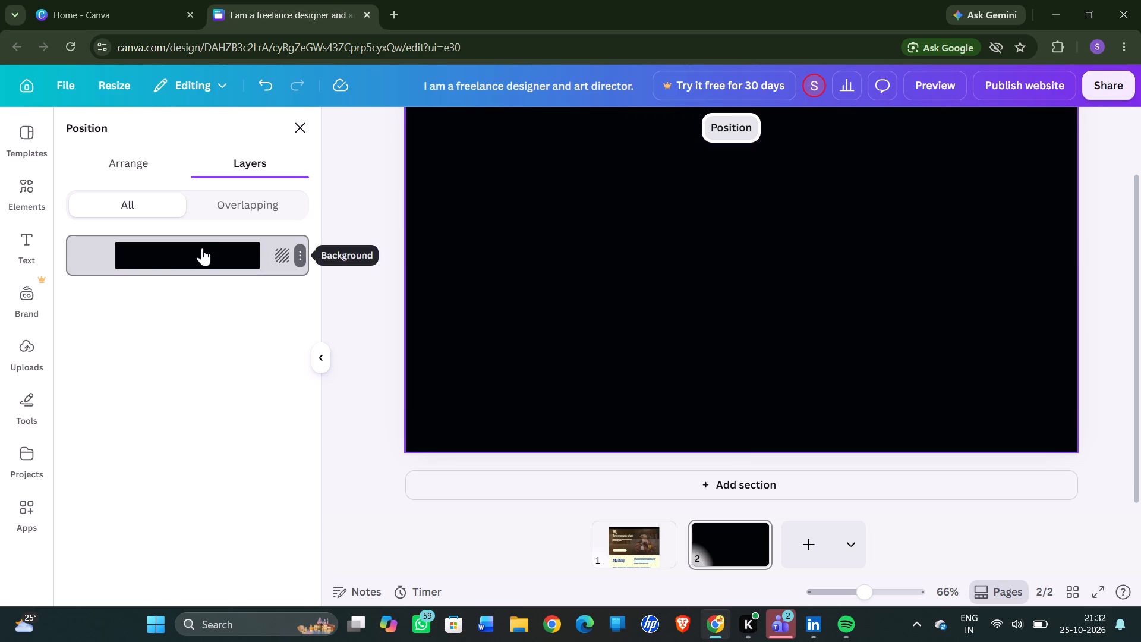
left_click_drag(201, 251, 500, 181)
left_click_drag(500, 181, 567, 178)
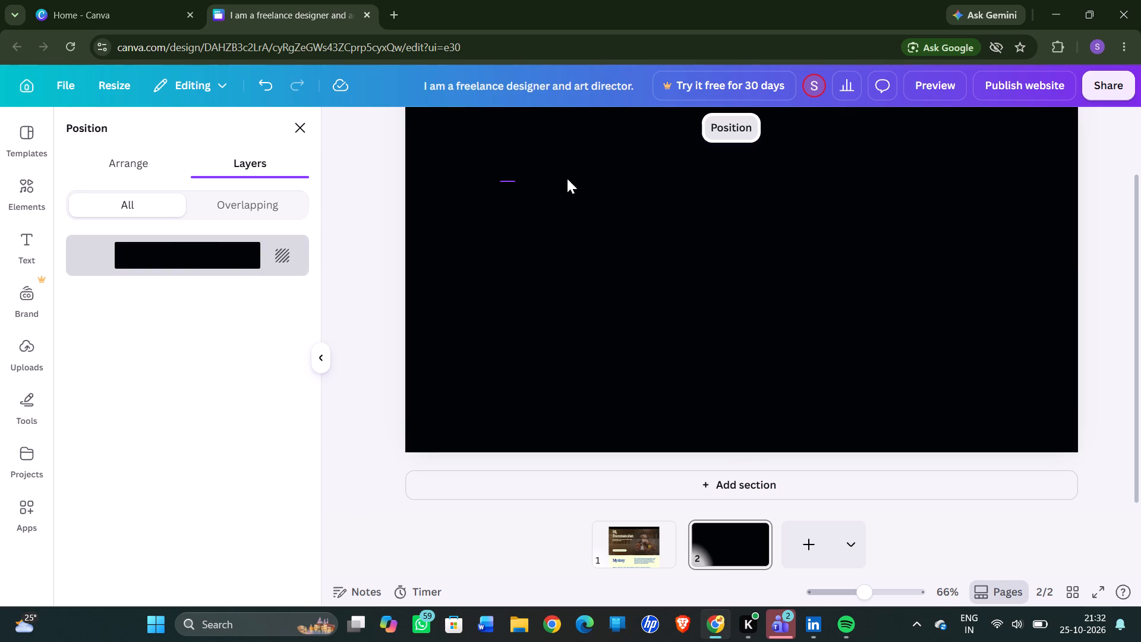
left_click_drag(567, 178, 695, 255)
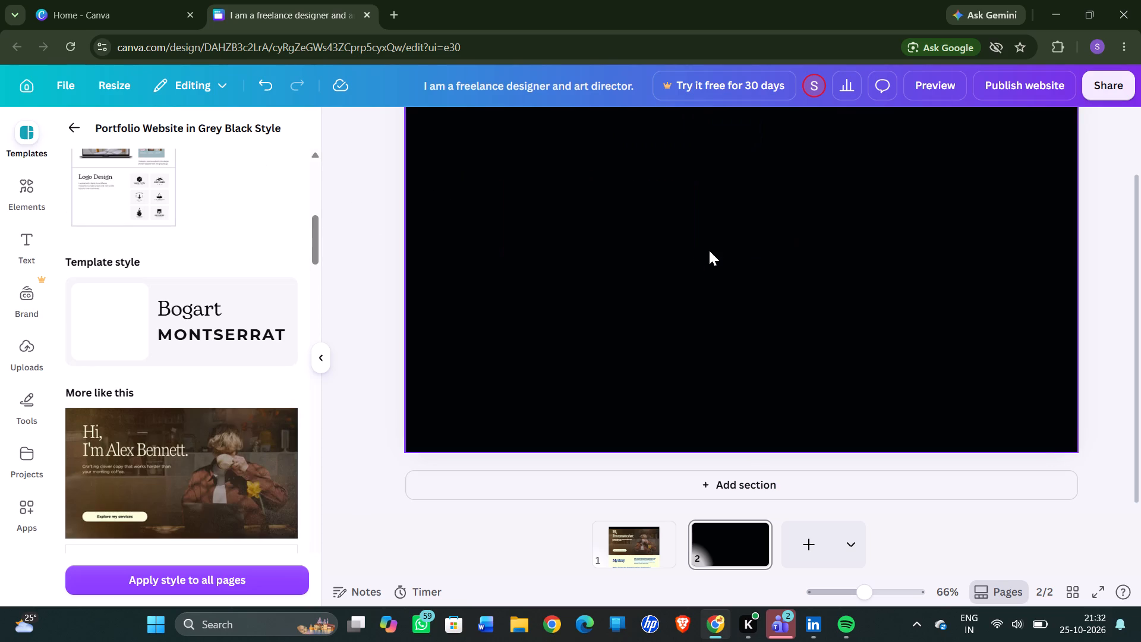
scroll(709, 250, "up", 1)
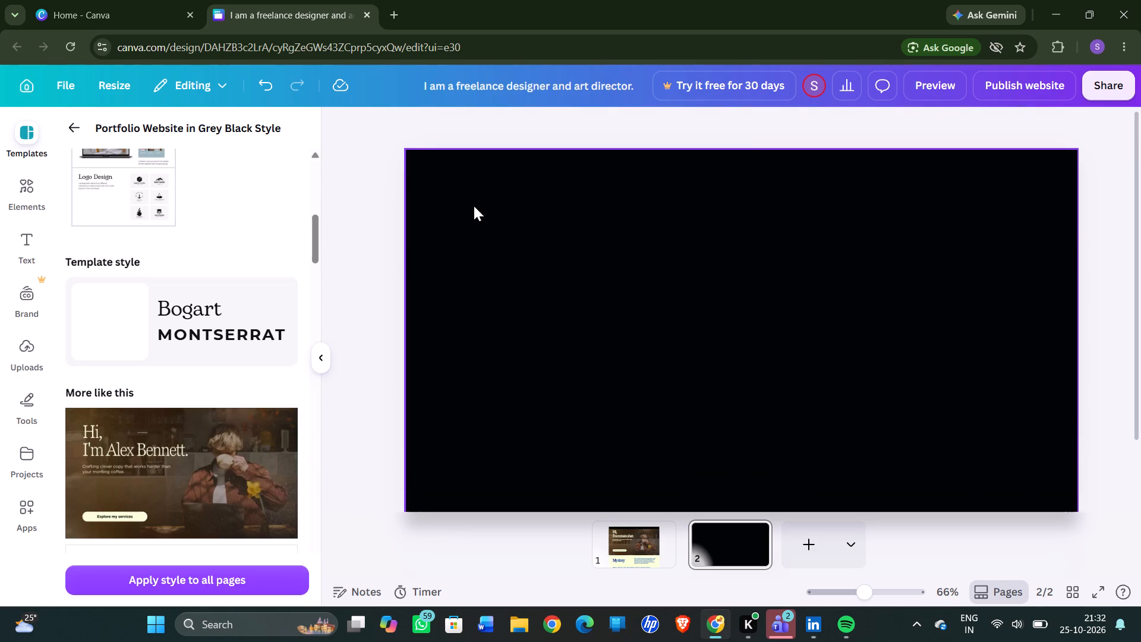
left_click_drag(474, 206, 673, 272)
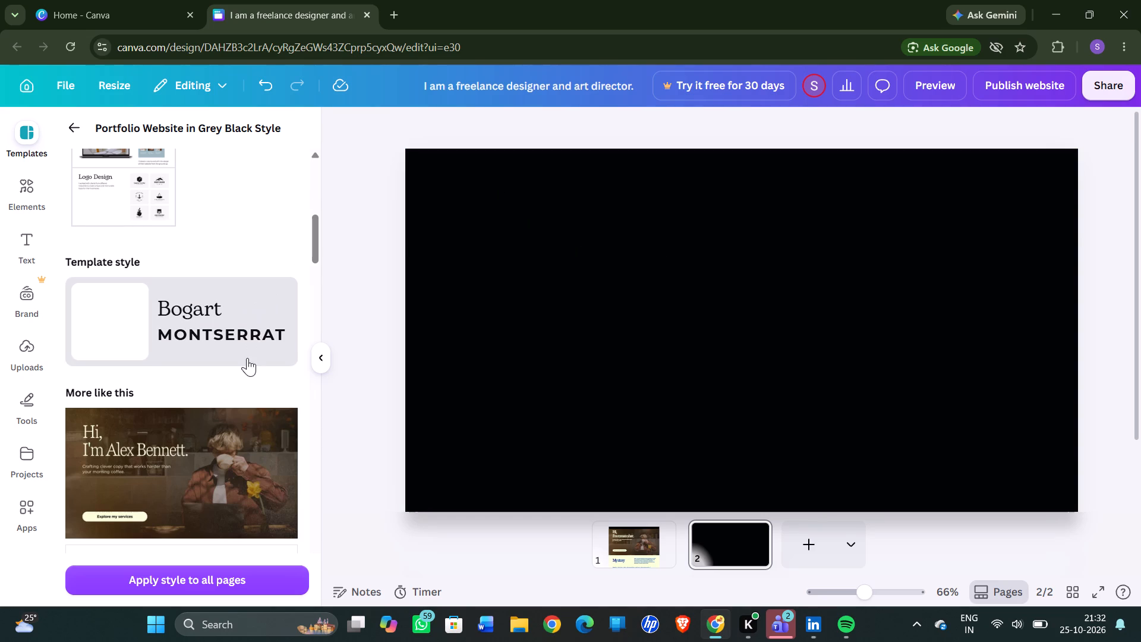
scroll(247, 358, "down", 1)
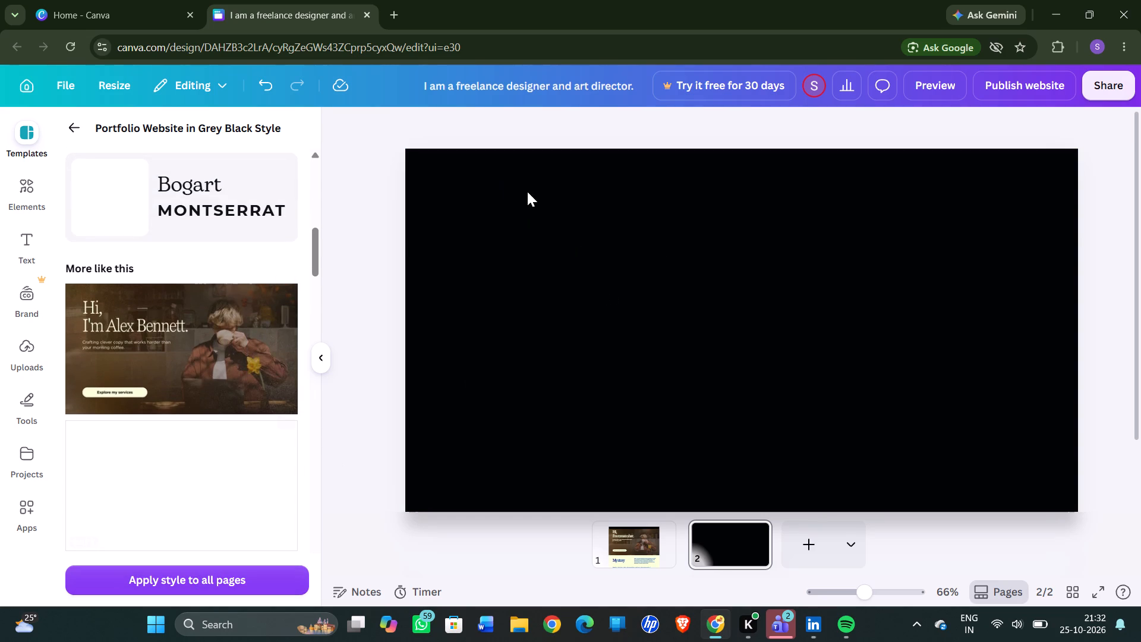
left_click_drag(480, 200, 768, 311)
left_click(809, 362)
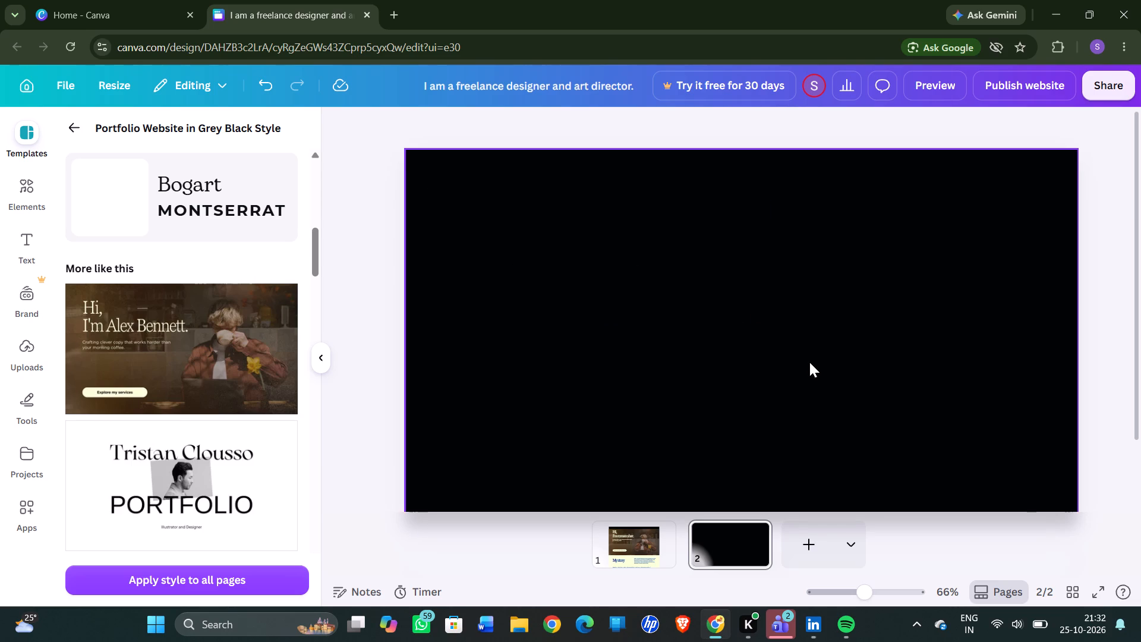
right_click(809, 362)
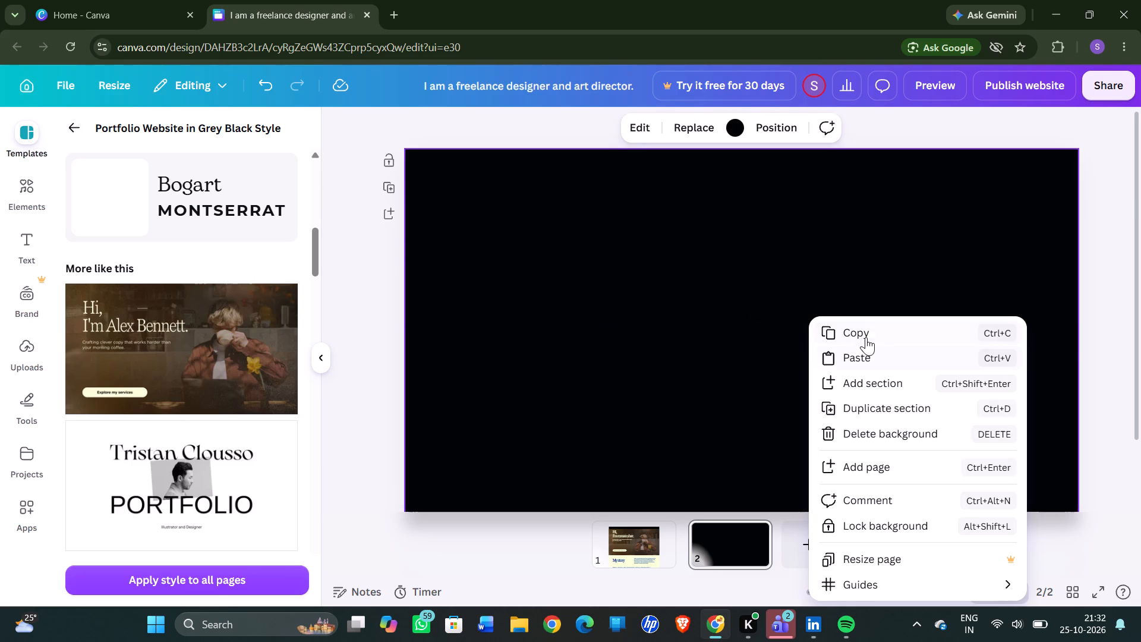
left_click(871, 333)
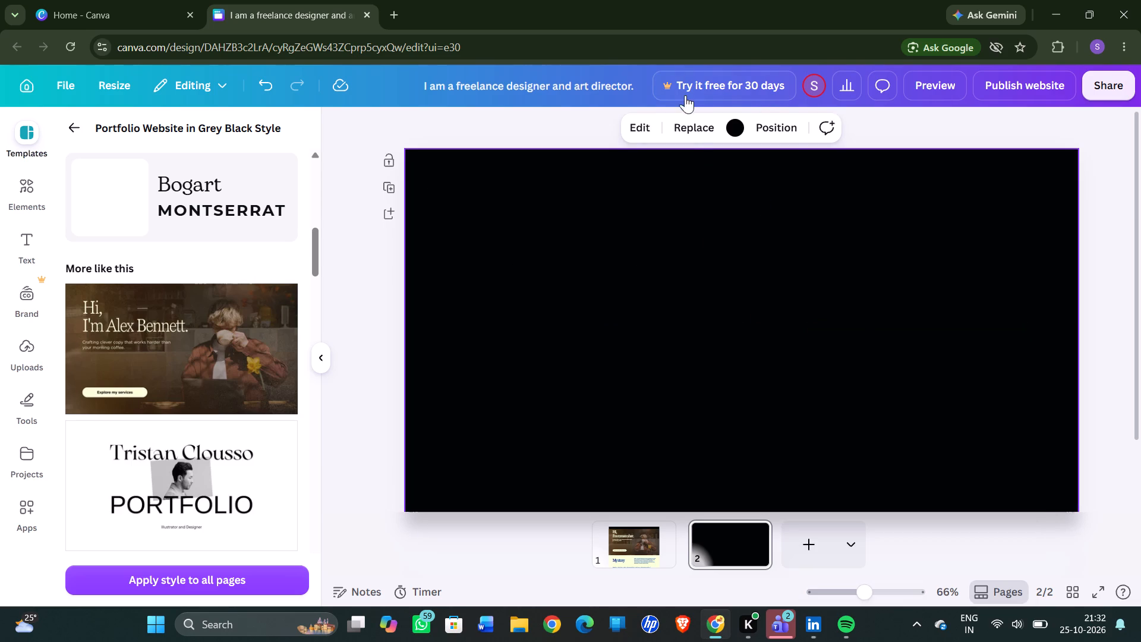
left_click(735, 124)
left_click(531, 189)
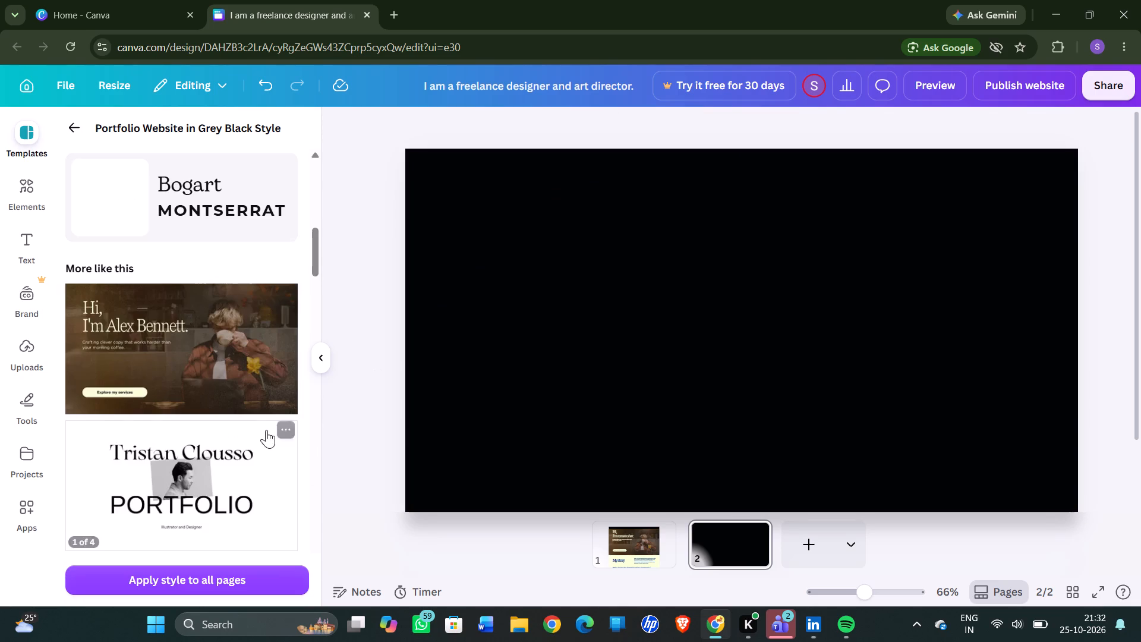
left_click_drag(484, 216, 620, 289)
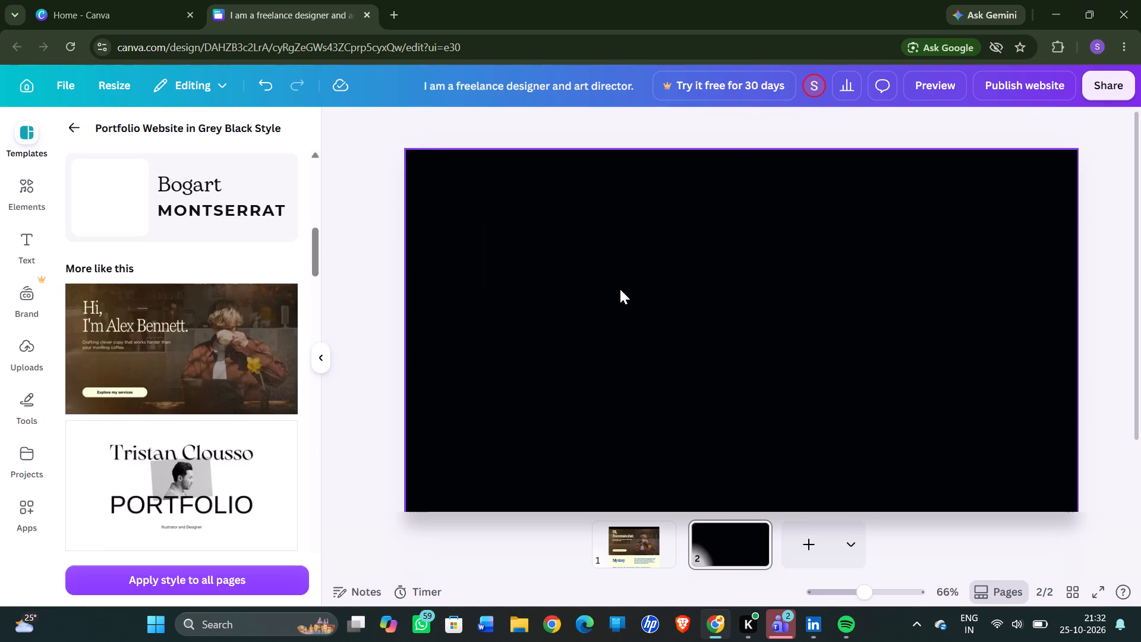
Apply the first page of the black-and-white Tristan Clousso illustration portfolio template to the website's second page.
left_click_drag(181, 487, 493, 278)
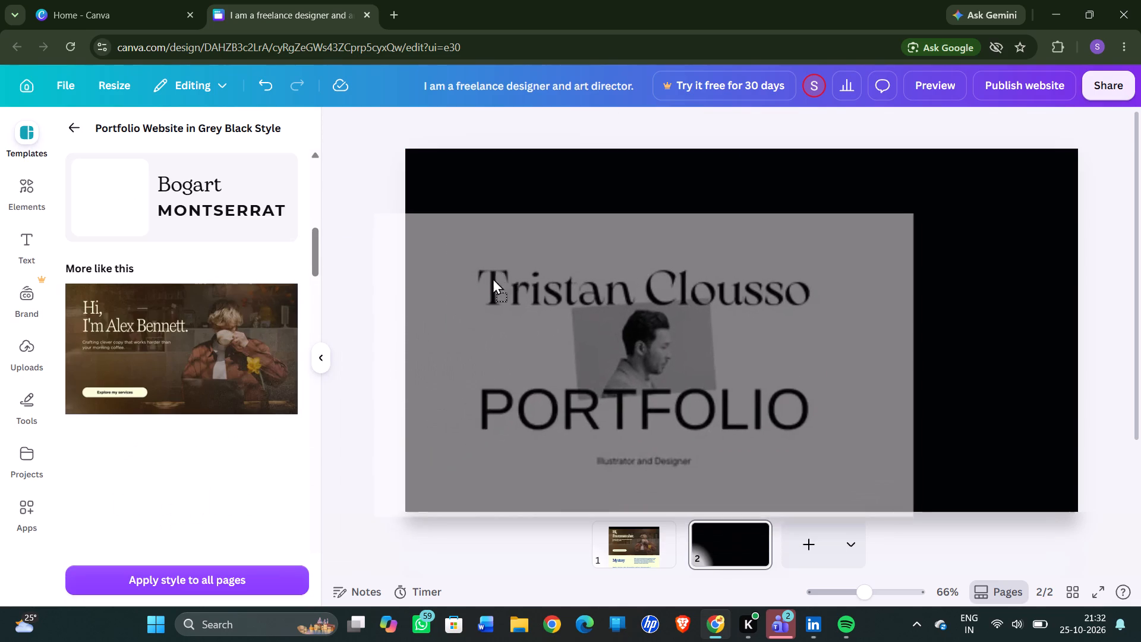
left_click_drag(493, 278, 536, 197)
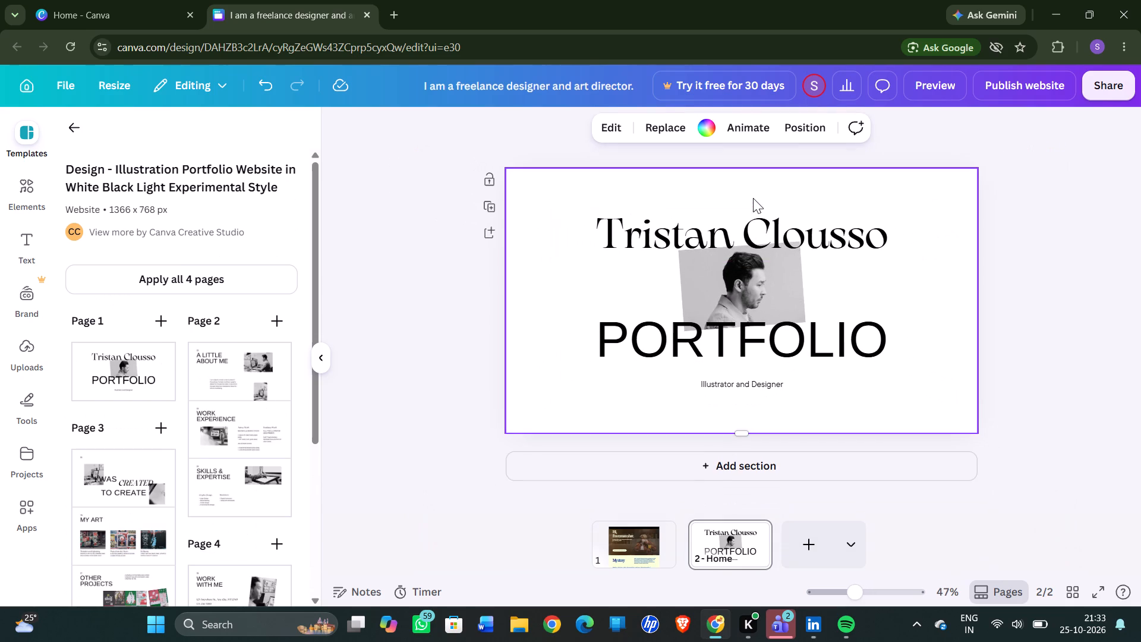
left_click(821, 234)
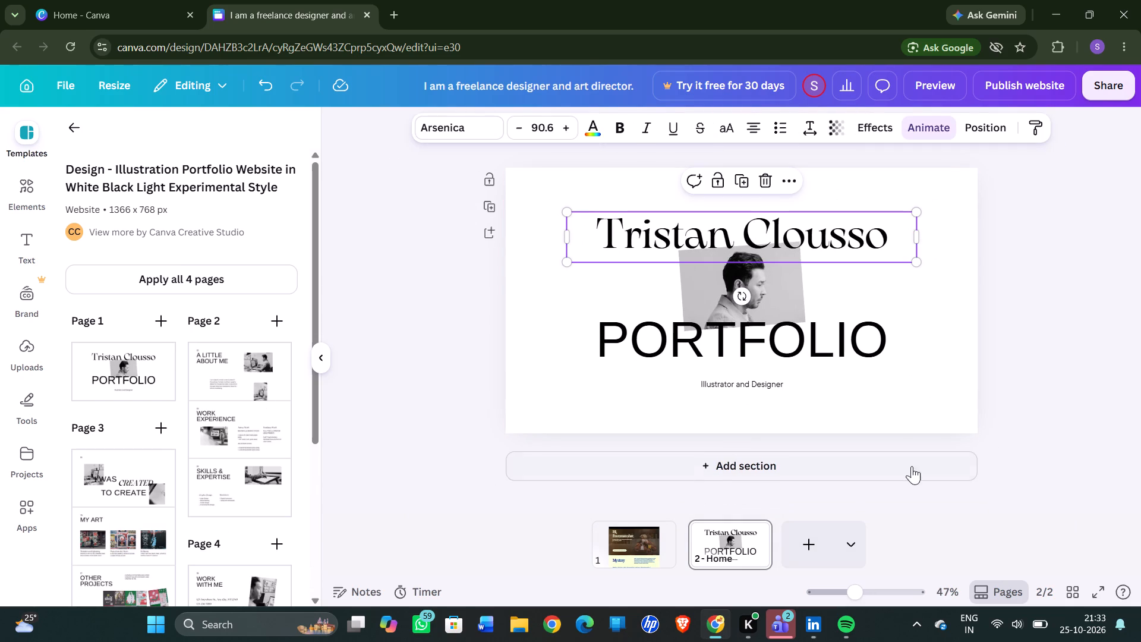
scroll(861, 310, "down", 2)
scroll(861, 310, "up", 1)
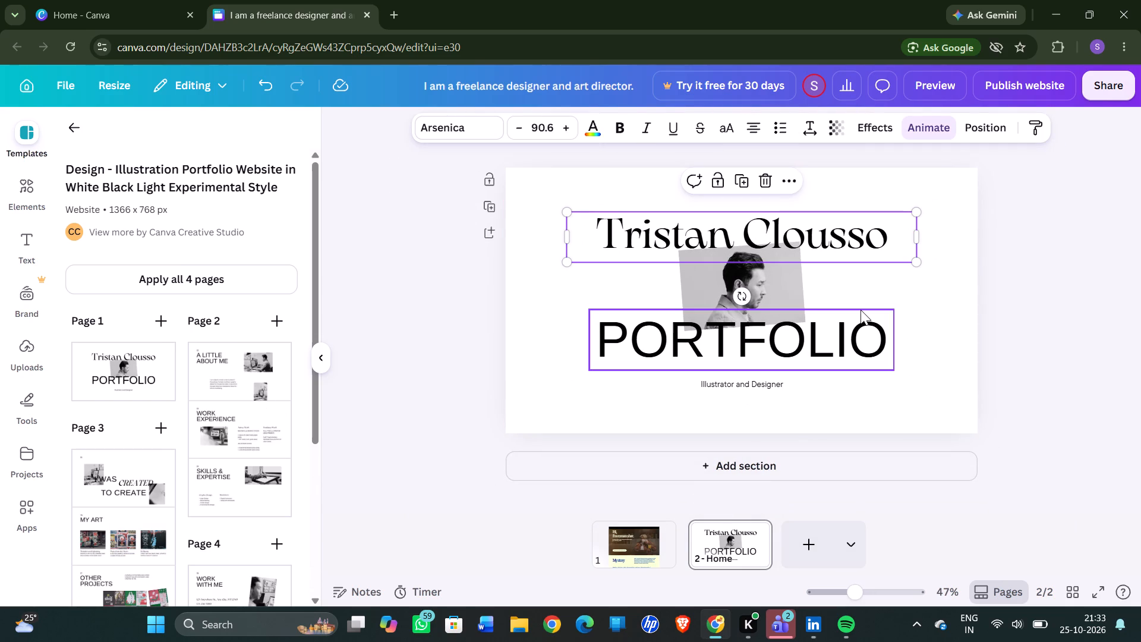